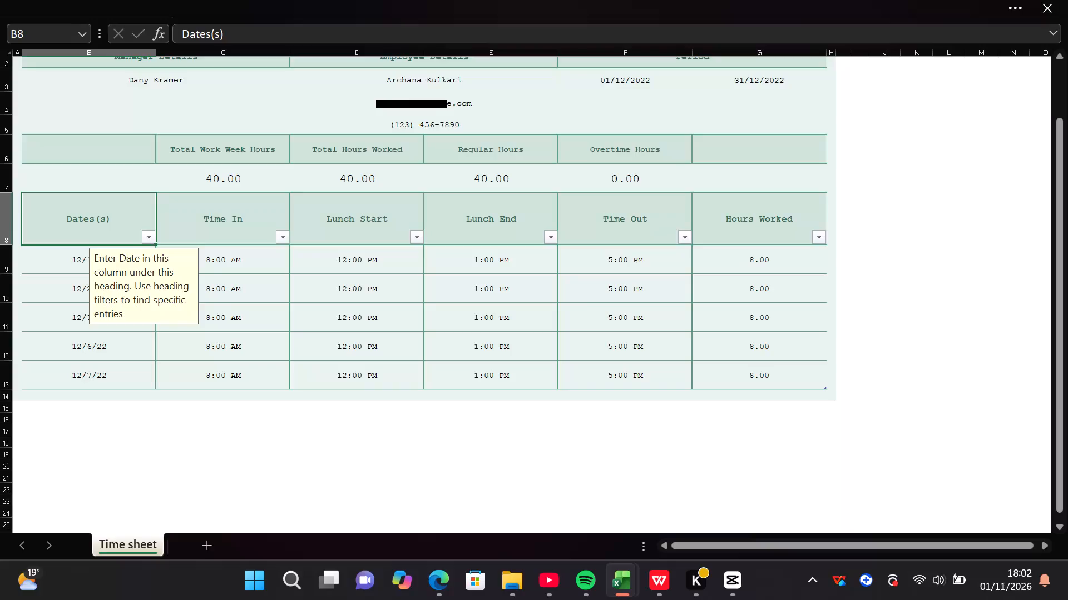
Enter 1/11/25 as the date in the first entry row of the time sheet.
click(100, 209)
click(68, 257)
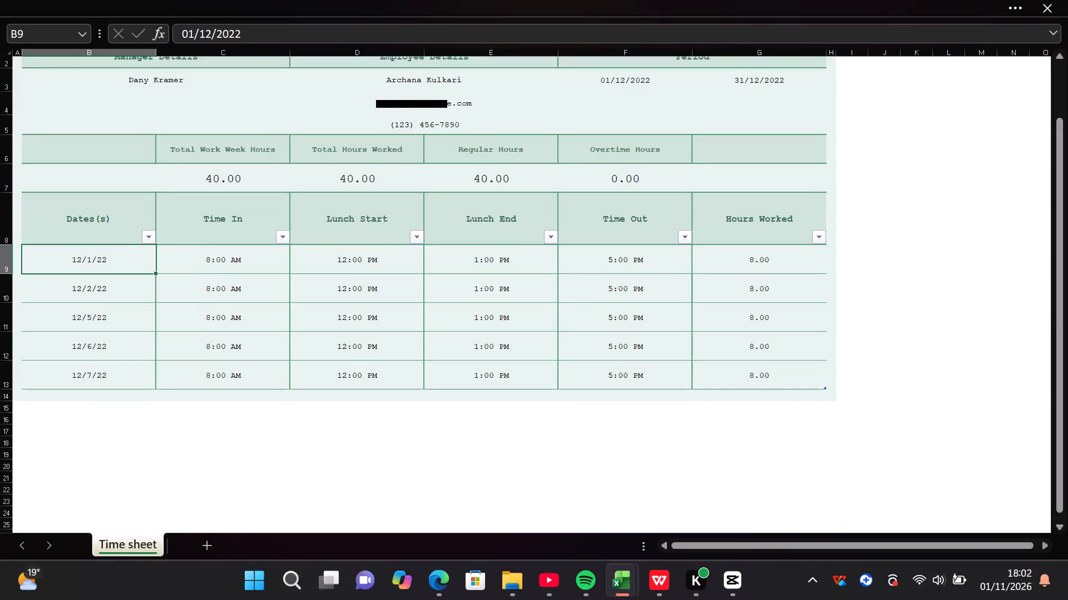
click(75, 283)
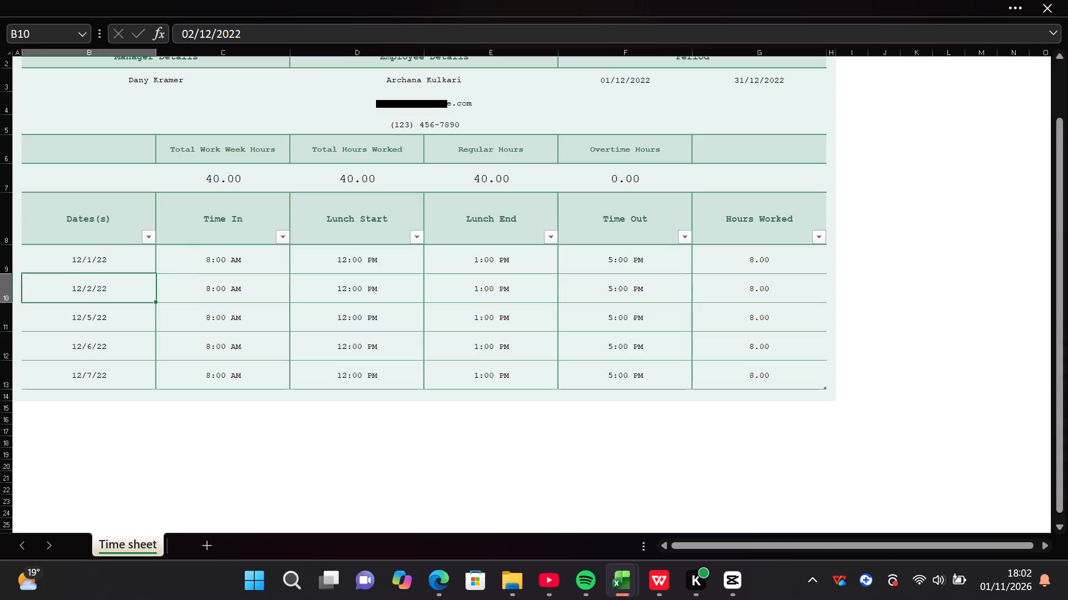
click(72, 263)
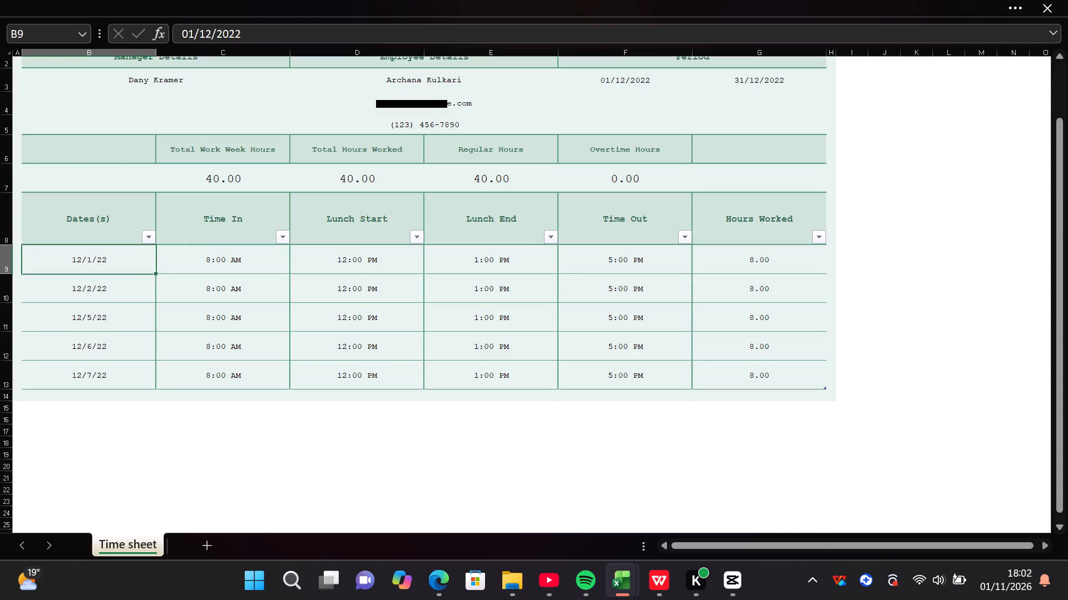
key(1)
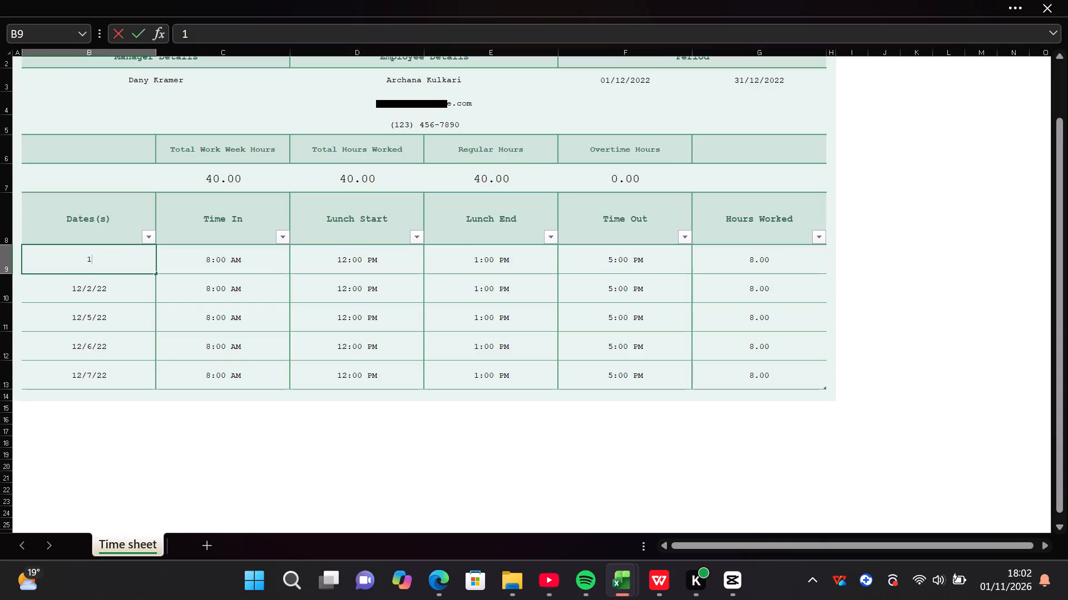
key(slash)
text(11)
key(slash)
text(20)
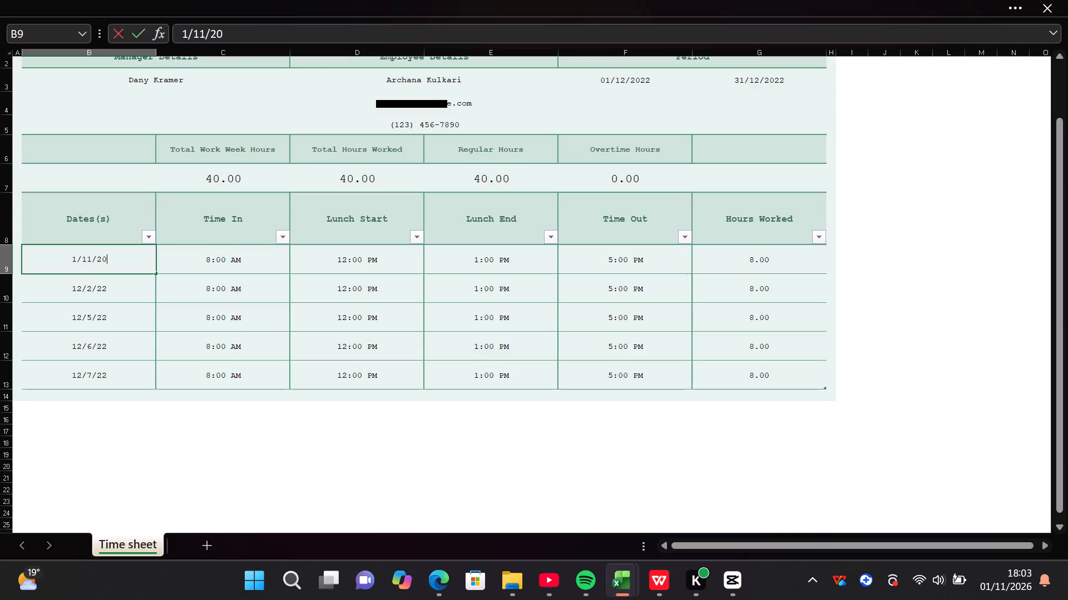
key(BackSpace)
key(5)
Set the Time In of the first entry row to 07:00 AM.
click(213, 264)
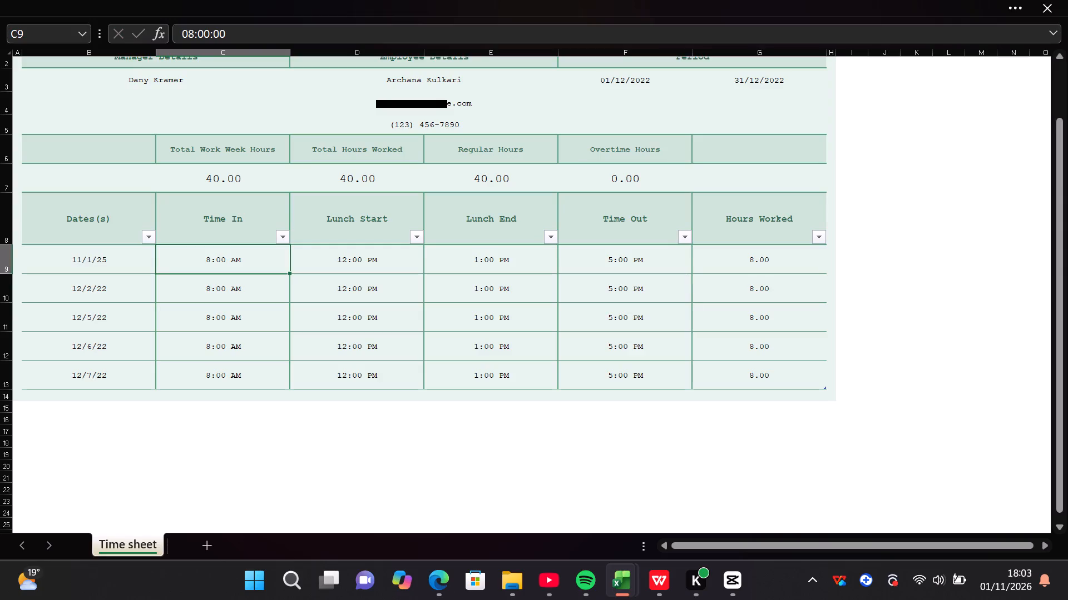
click(217, 263)
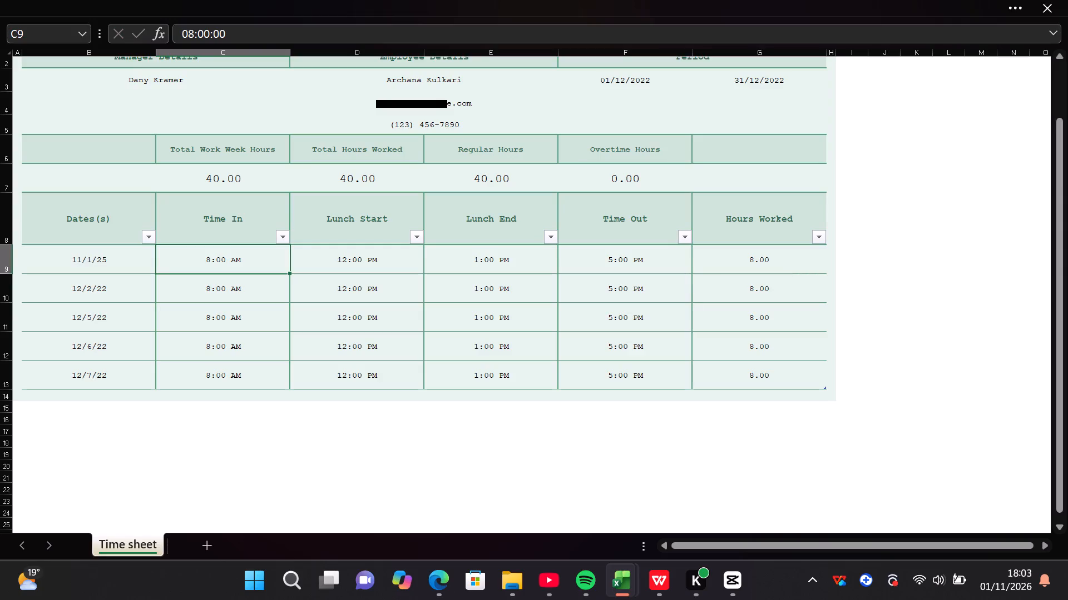
double_click(210, 263)
click(210, 260)
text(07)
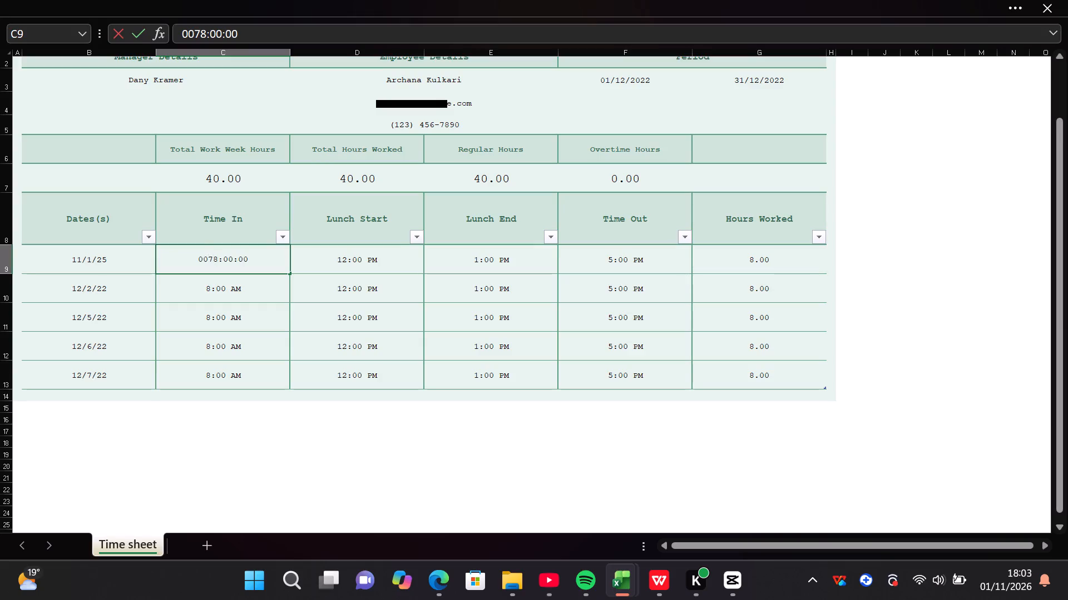
click(216, 262)
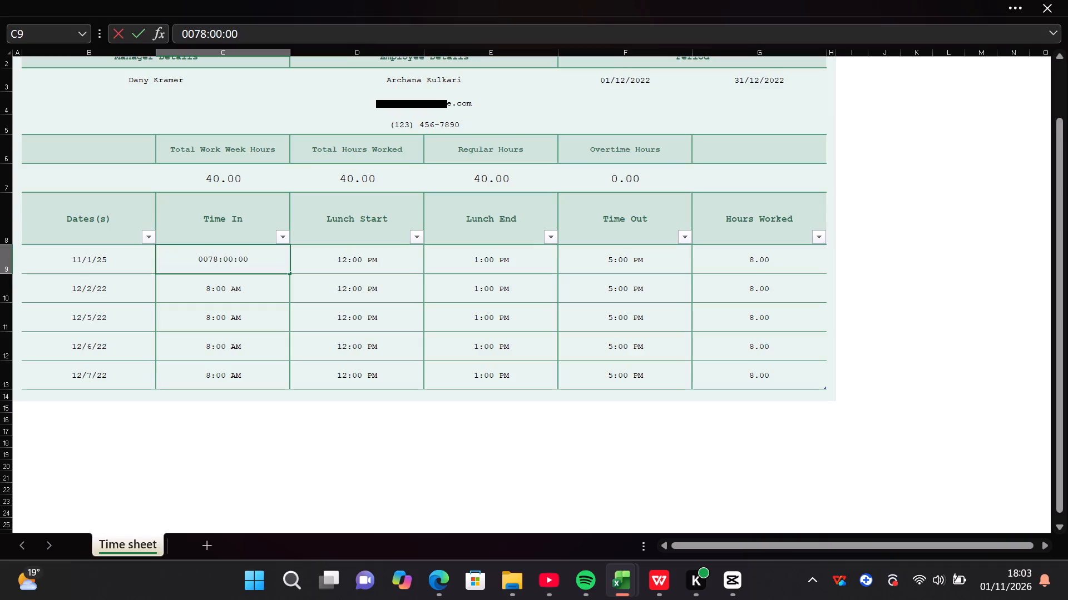
double_click(216, 262)
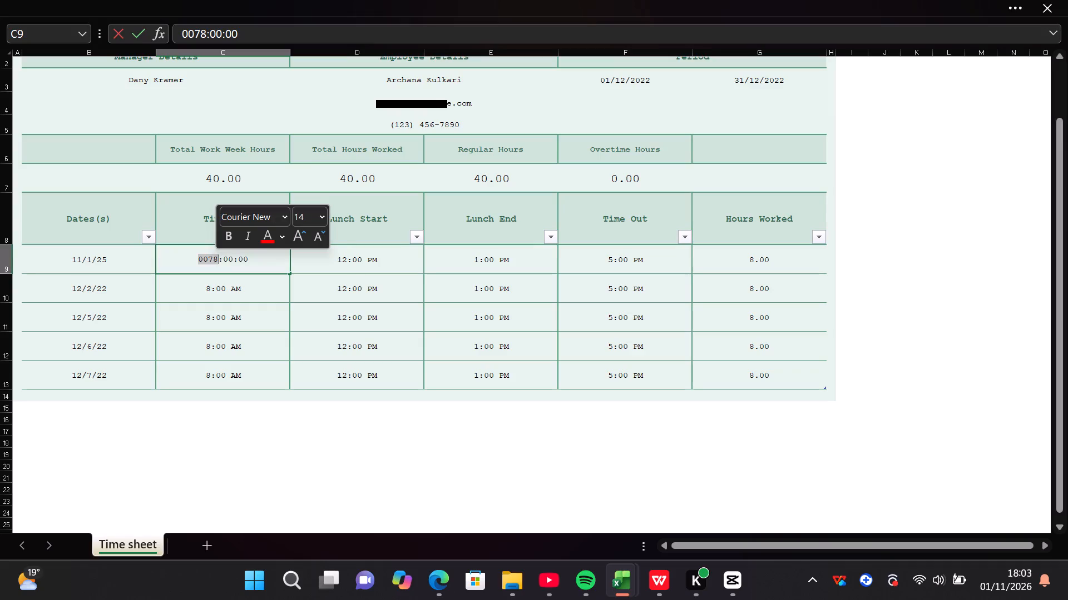
key(BackSpace)
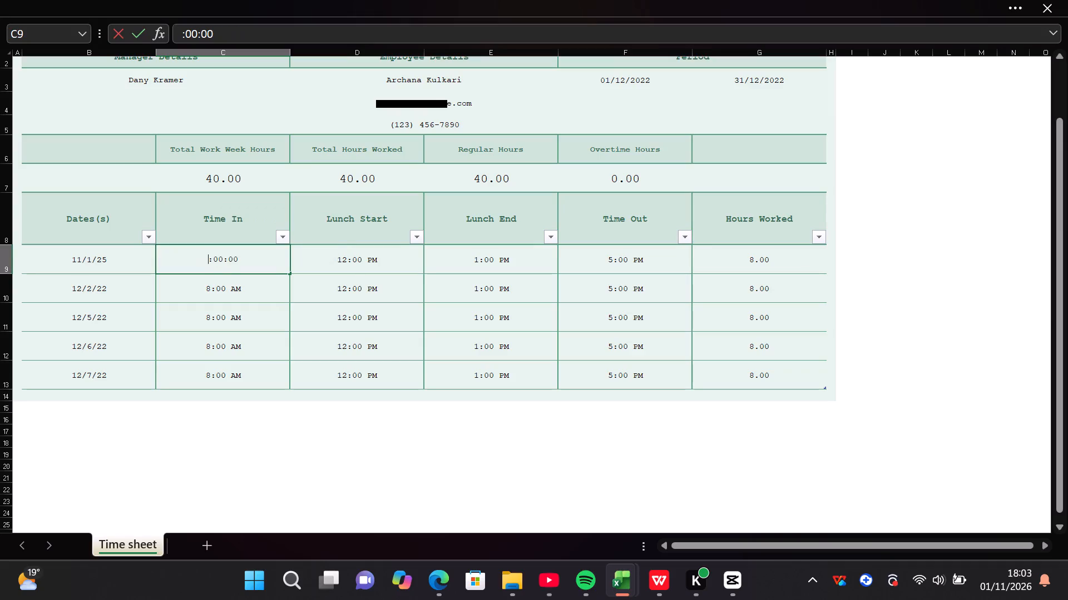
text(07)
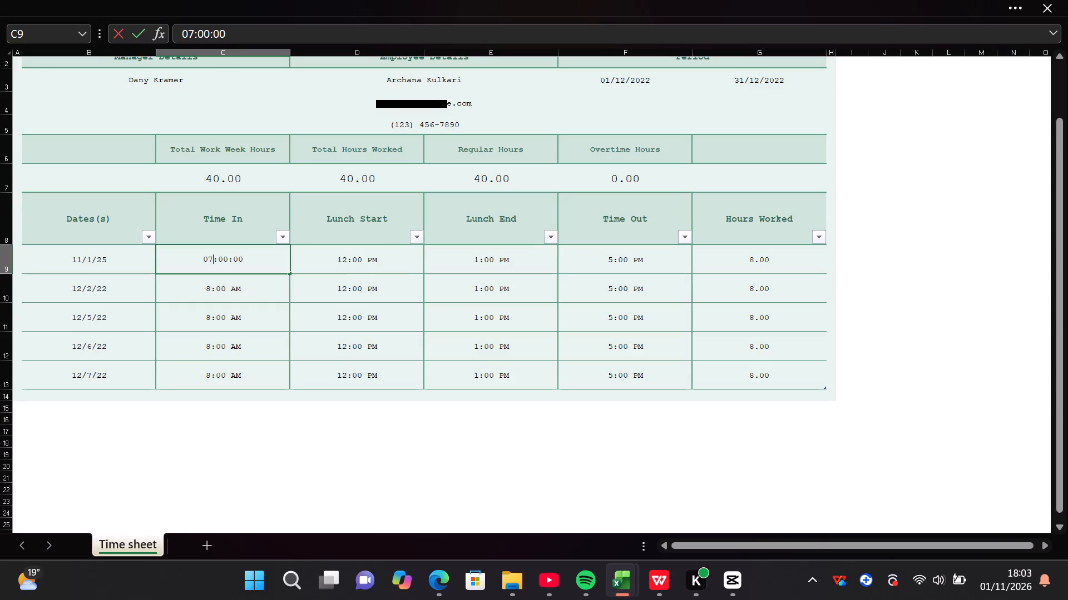
click(243, 259)
key(BackSpace)
key(BackSpace)
key(BackSpace)
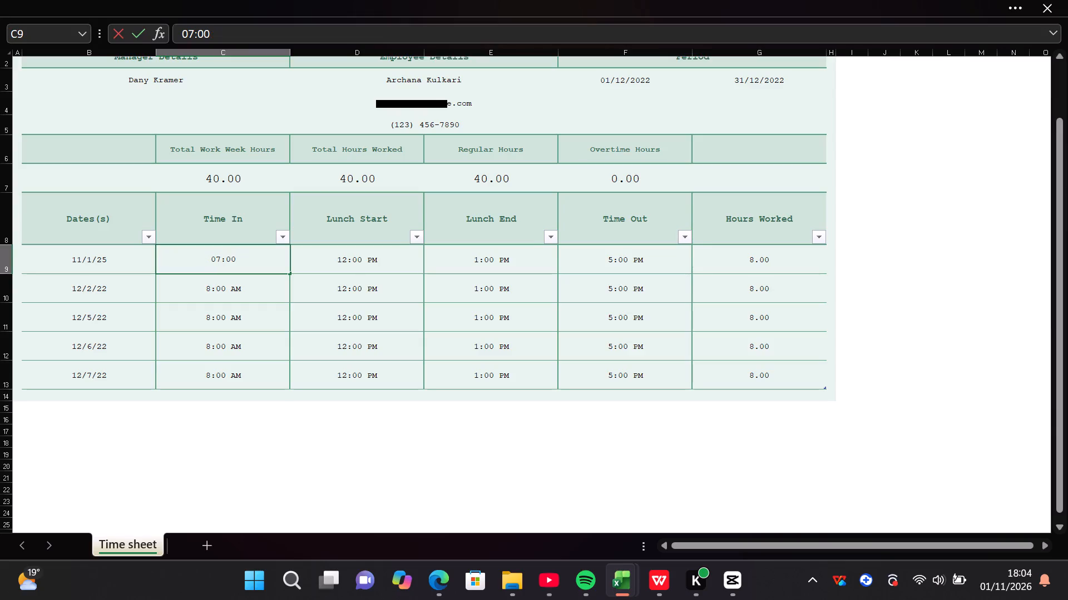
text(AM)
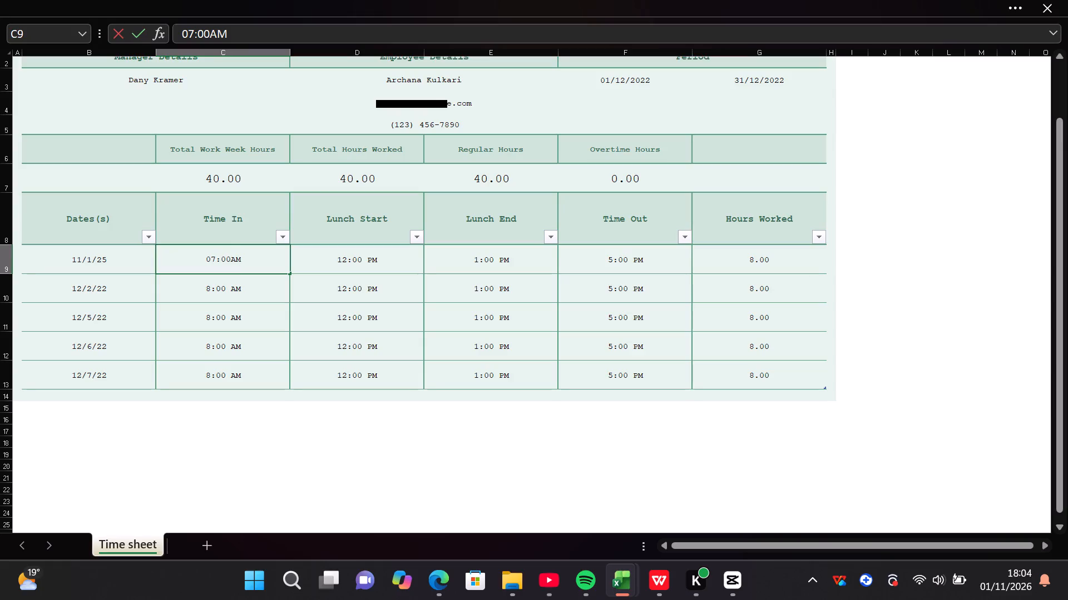
click(229, 260)
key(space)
key(BackSpace)
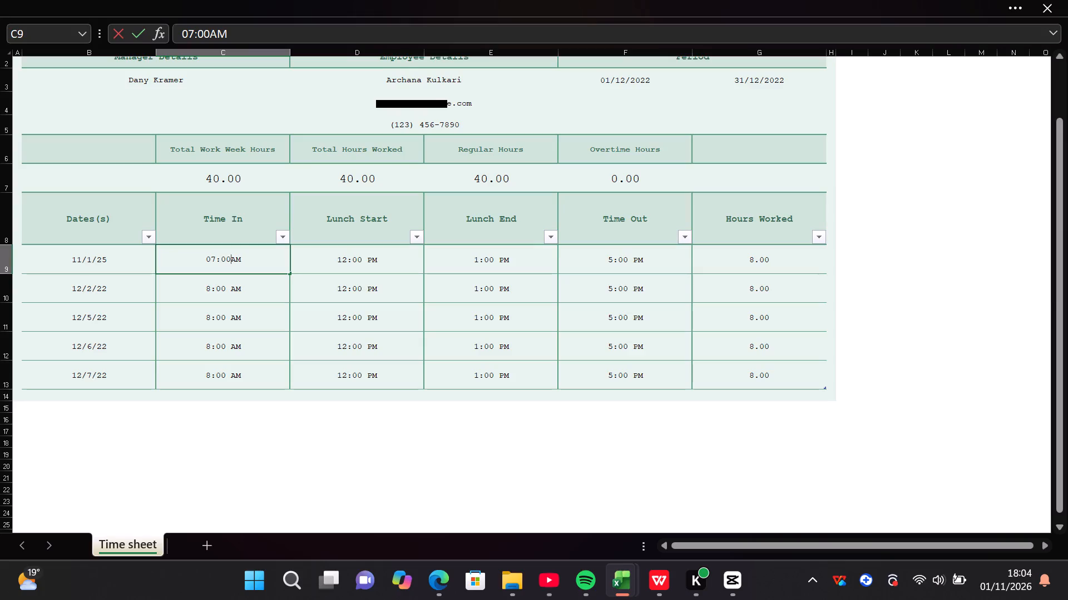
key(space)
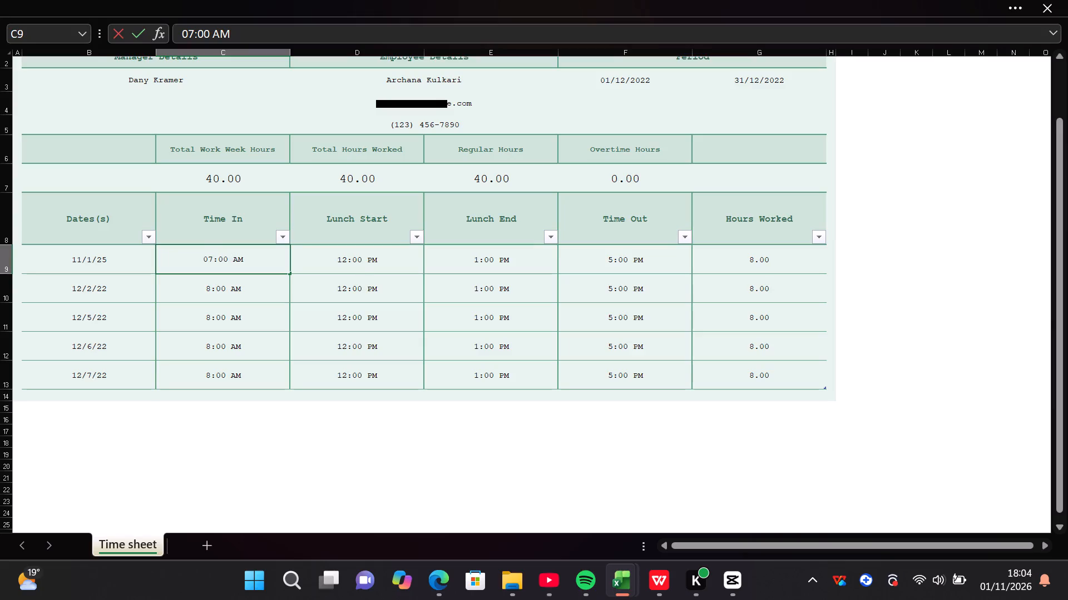
Set the Time In of the second entry row, dated 12/2/22, to 7:00 AM.
double_click(214, 296)
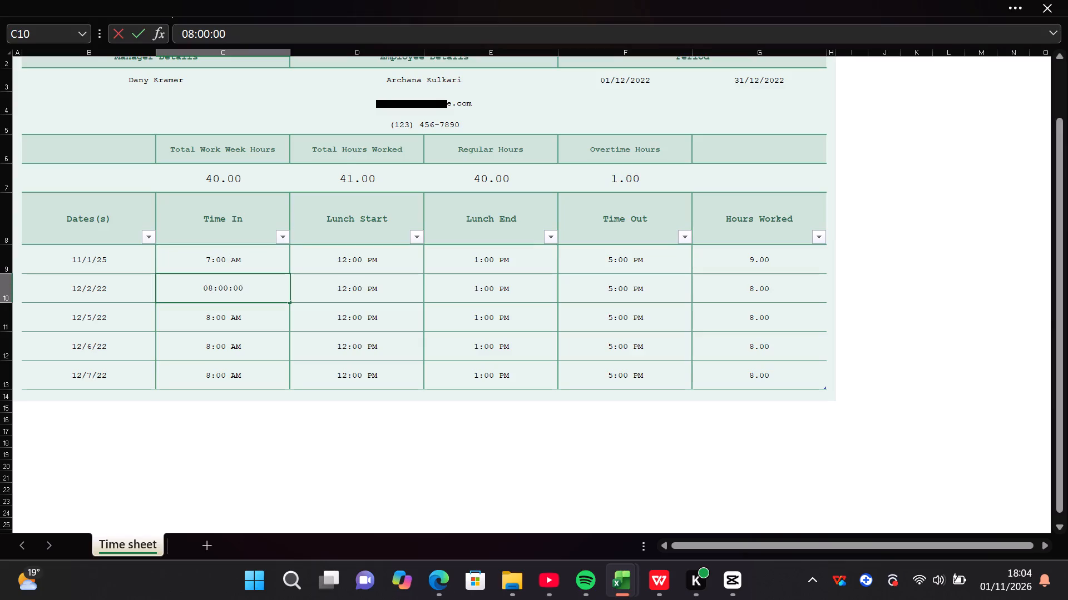
key(BackSpace)
key(BackSpace)
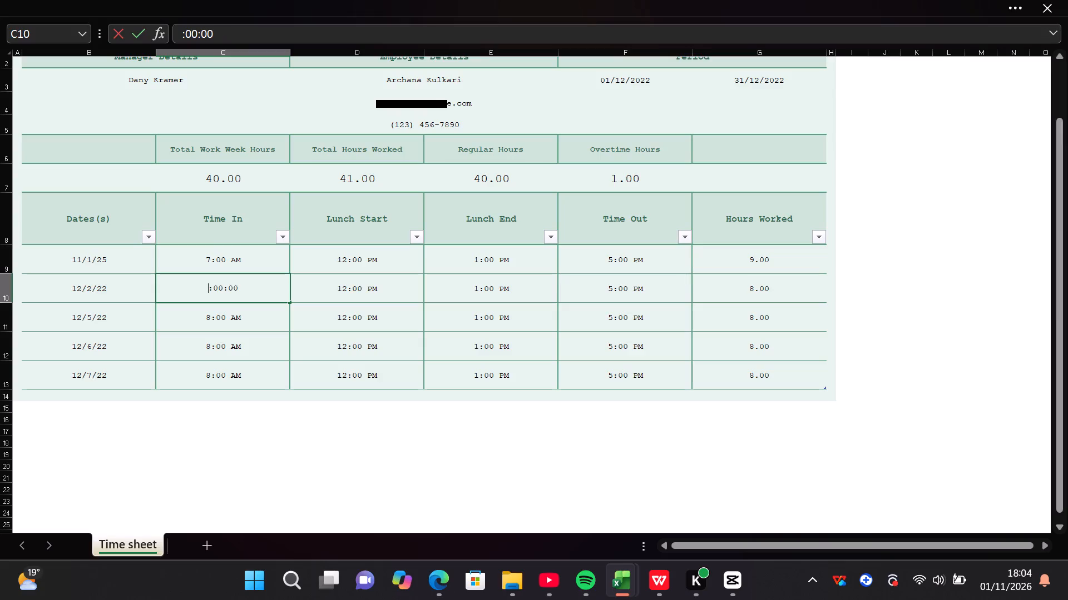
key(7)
click(245, 287)
key(BackSpace)
key(BackSpace)
key(BackSpace)
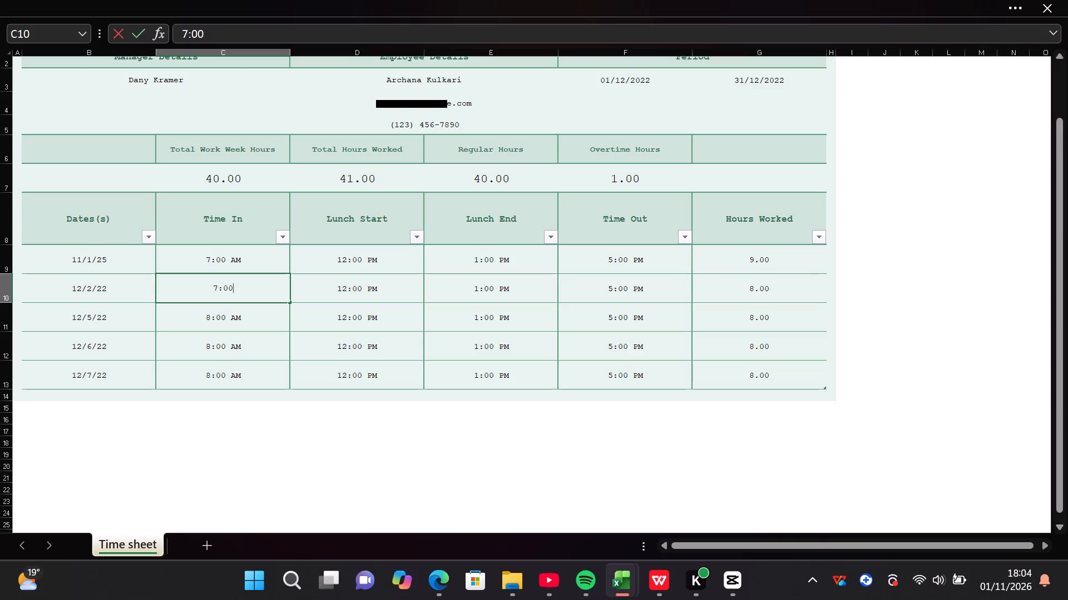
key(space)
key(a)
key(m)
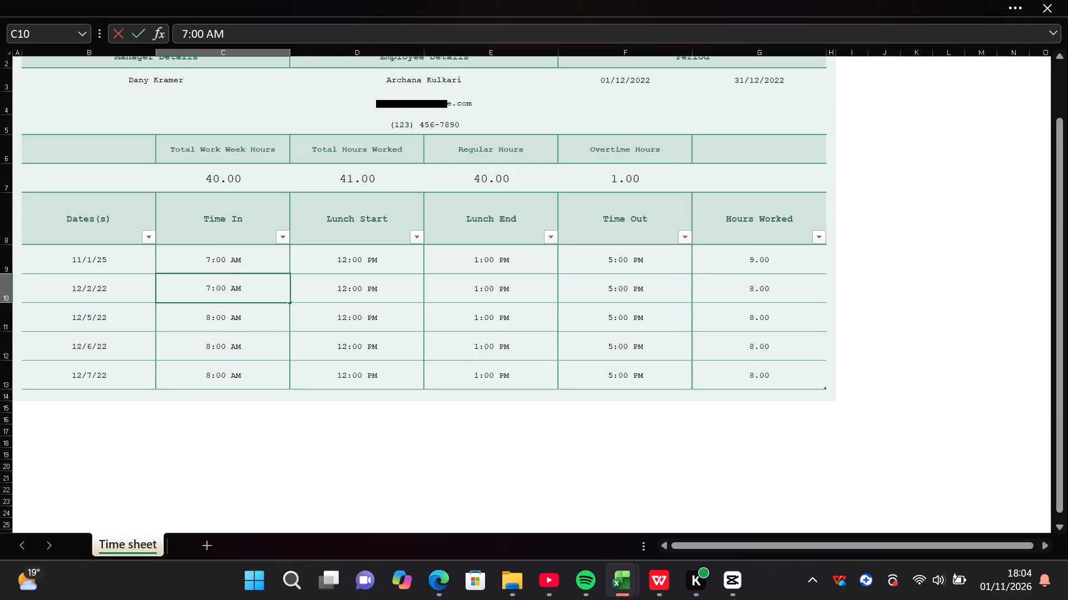
Set the Time In of the third entry row, dated 12/5/22, to 7:00 AM.
click(213, 321)
click(213, 321)
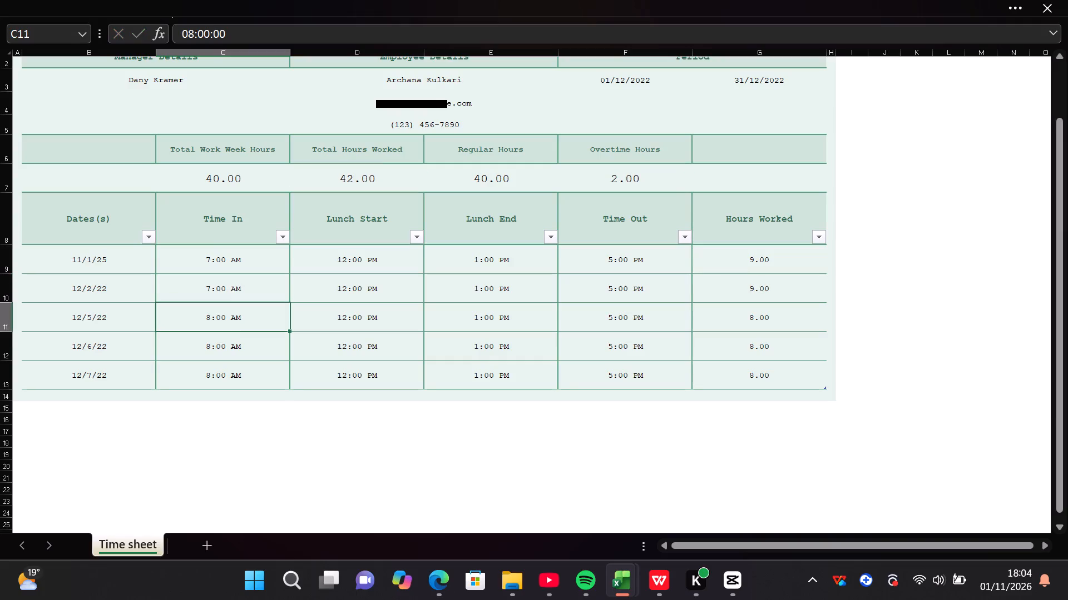
click(214, 317)
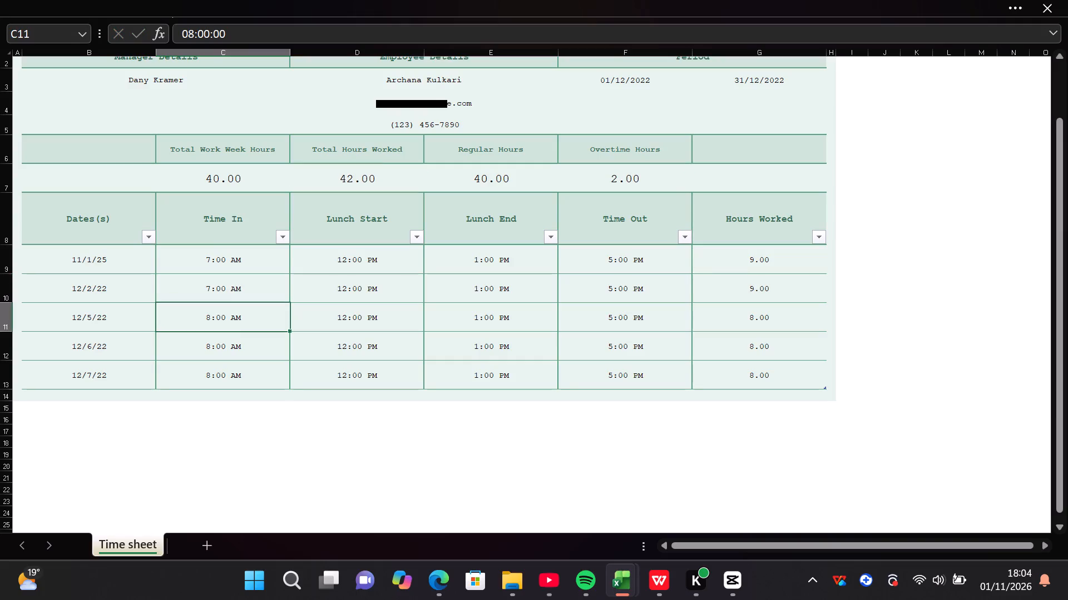
click(214, 321)
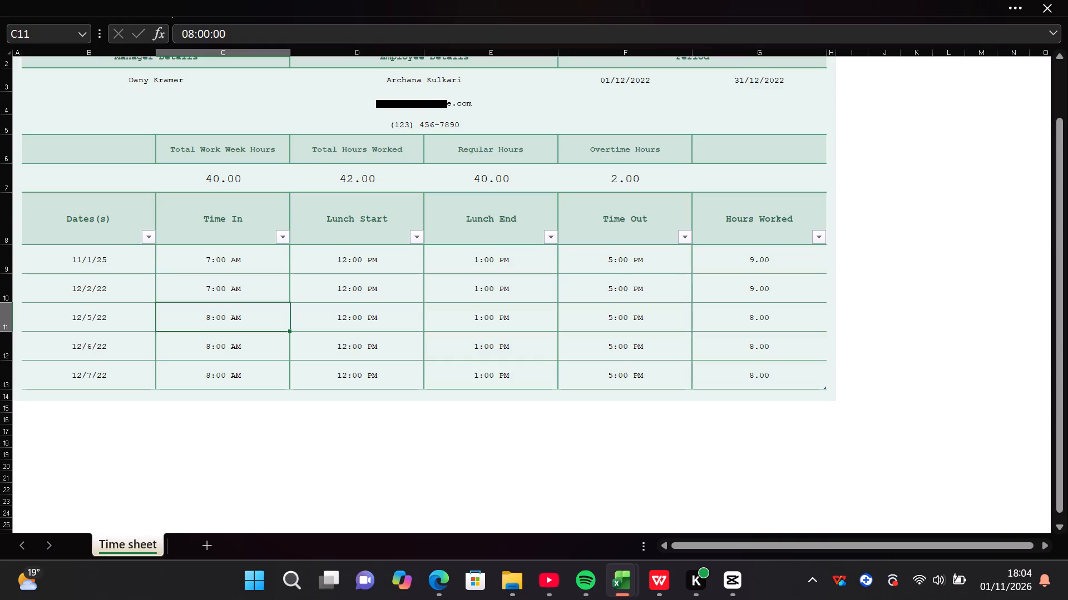
click(214, 321)
triple_click(214, 321)
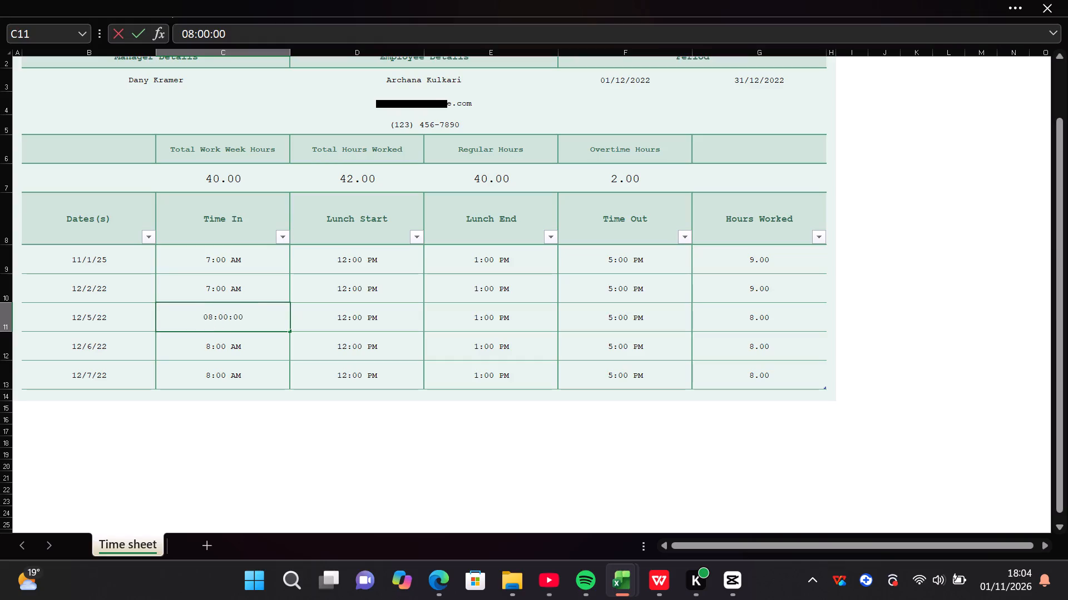
click(214, 321)
key(BackSpace)
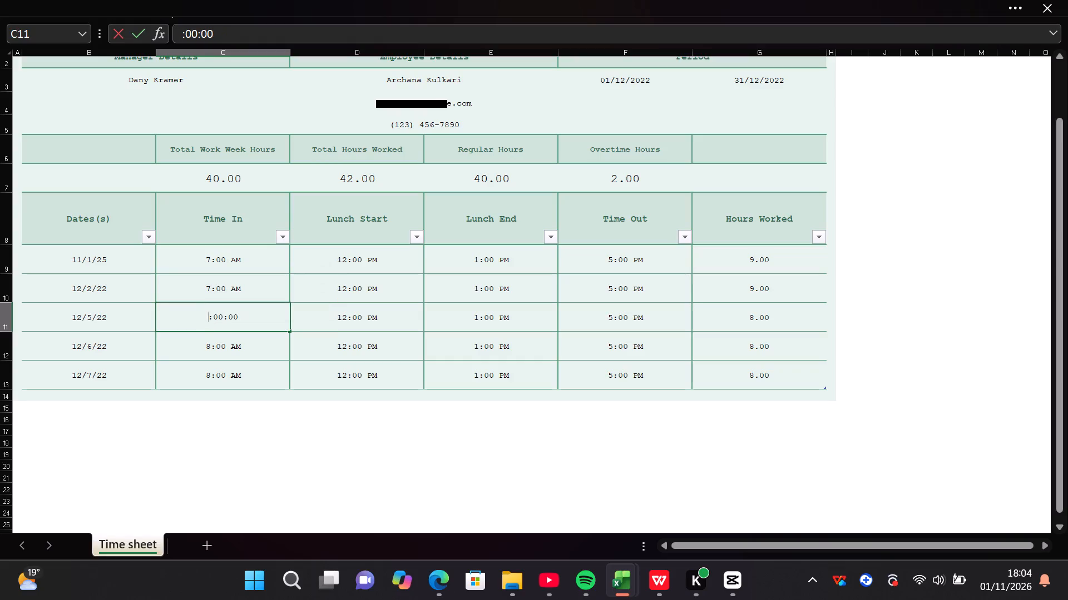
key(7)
click(245, 315)
key(BackSpace)
key(BackSpace)
key(BackSpace)
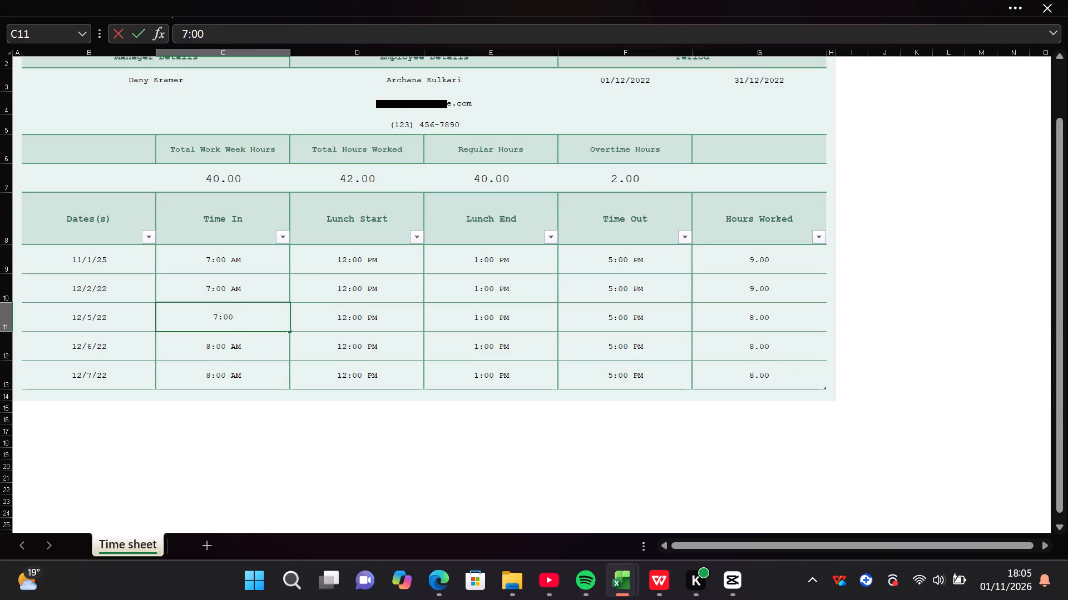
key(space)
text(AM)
Set the Time In of the fourth entry row, dated 12/6/22, to 7:00 AM.
click(210, 350)
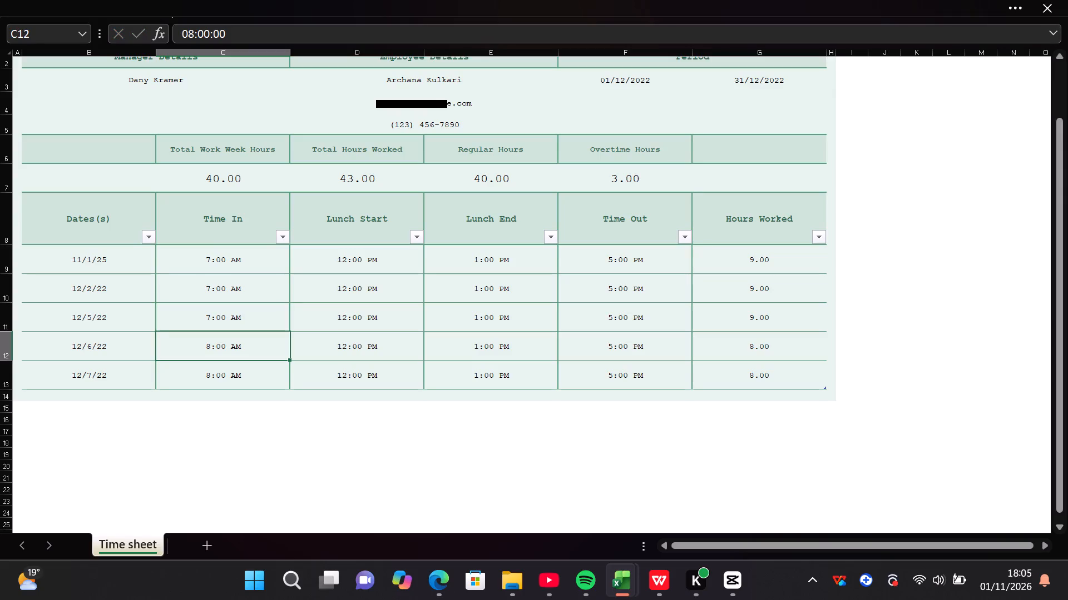
click(213, 351)
triple_click(213, 351)
key(BackSpace)
key(BackSpace)
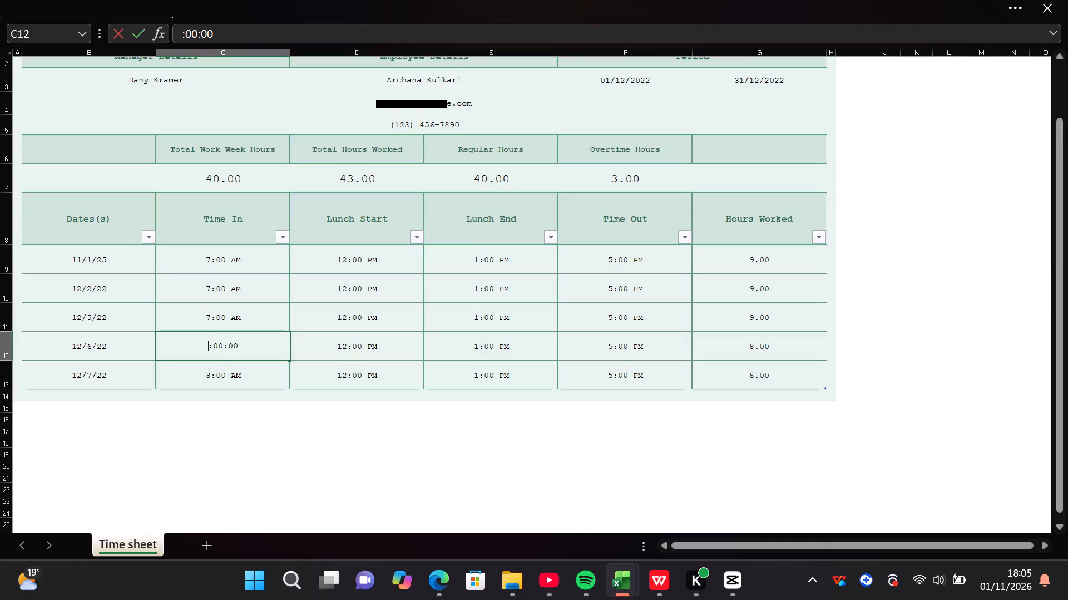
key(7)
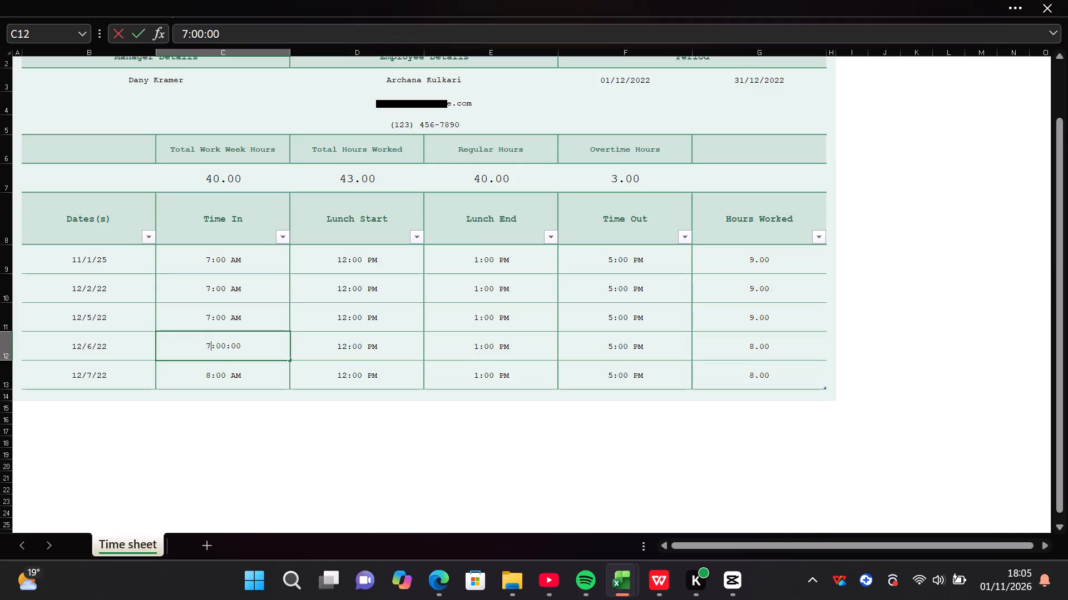
click(244, 347)
key(BackSpace)
key(BackSpace)
key(BackSpace)
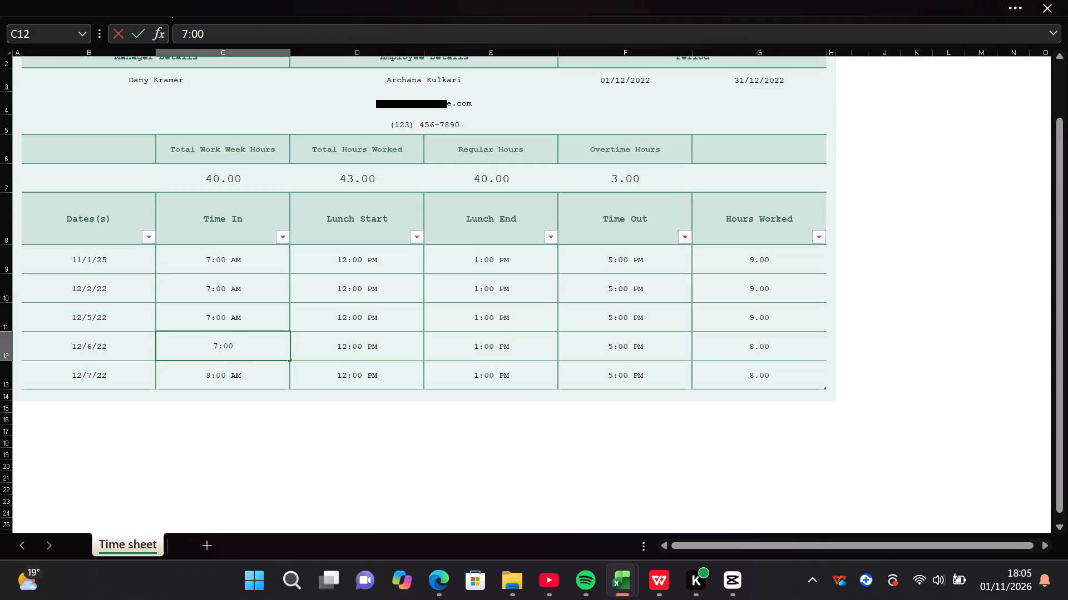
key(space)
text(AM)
Set the Time In of the fifth entry row, dated 12/7/22, to 7:00 AM.
click(213, 378)
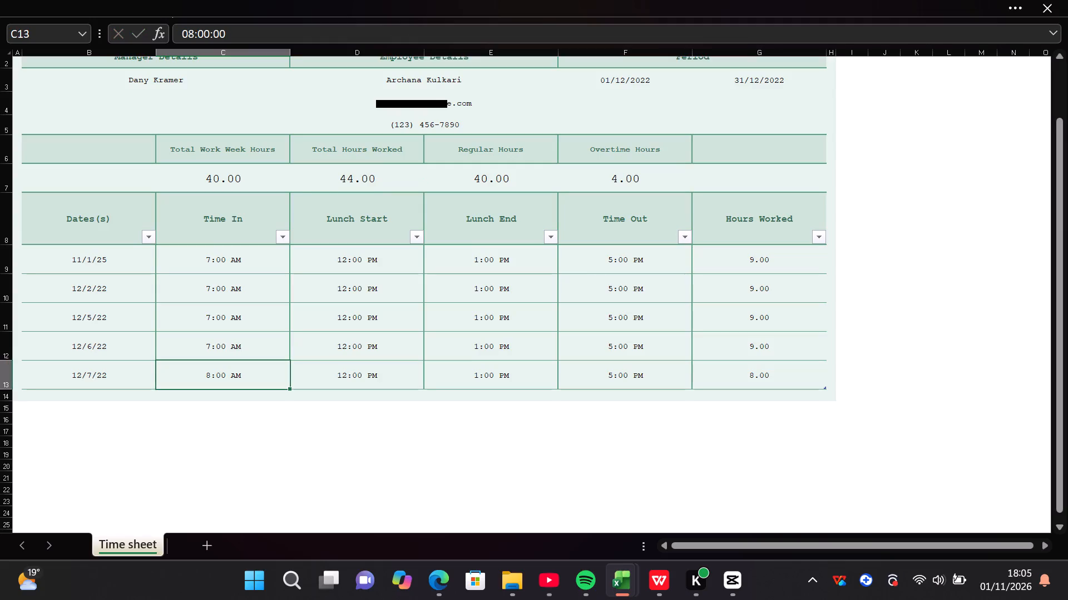
double_click(211, 380)
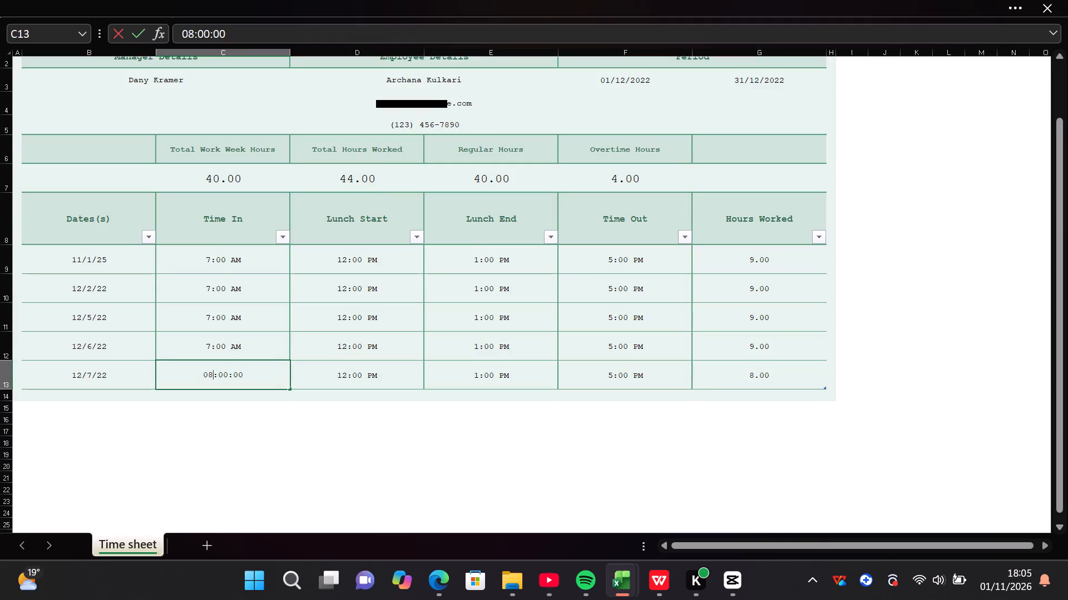
key(BackSpace)
key(BackSpace)
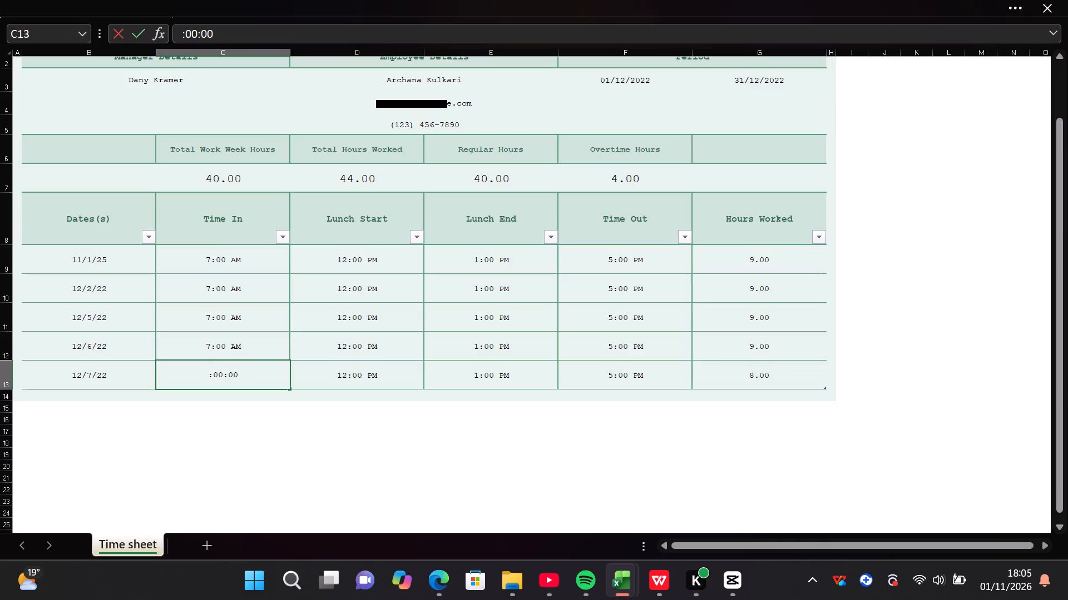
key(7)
click(245, 379)
key(BackSpace)
key(BackSpace)
key(BackSpace)
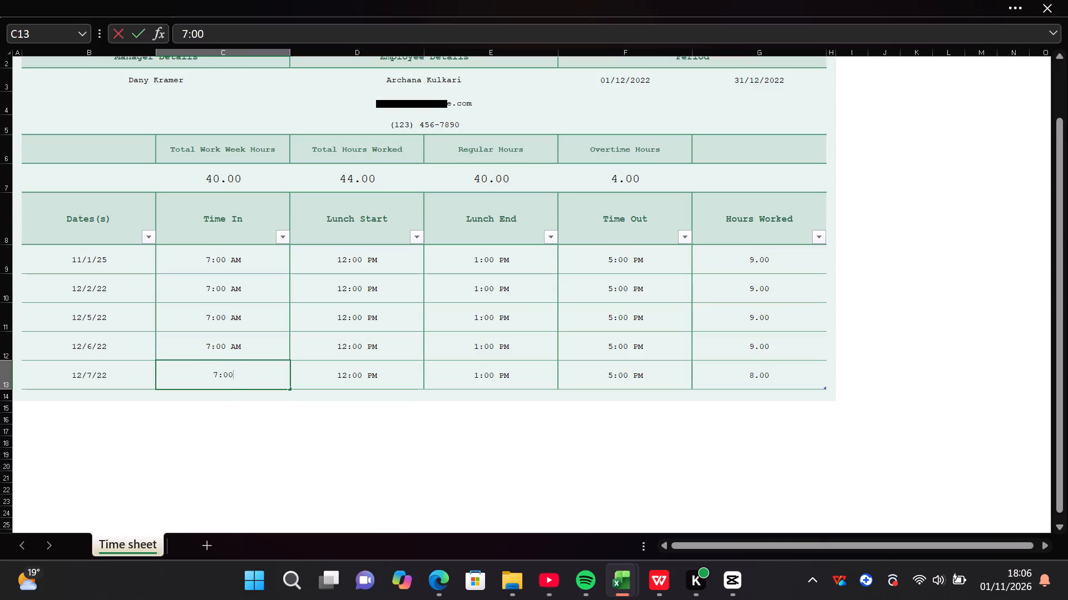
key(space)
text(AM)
Set the Lunch Start of the first entry row, dated 11/1/25, to 12:40PM, without a space before PM.
click(363, 264)
double_click(363, 264)
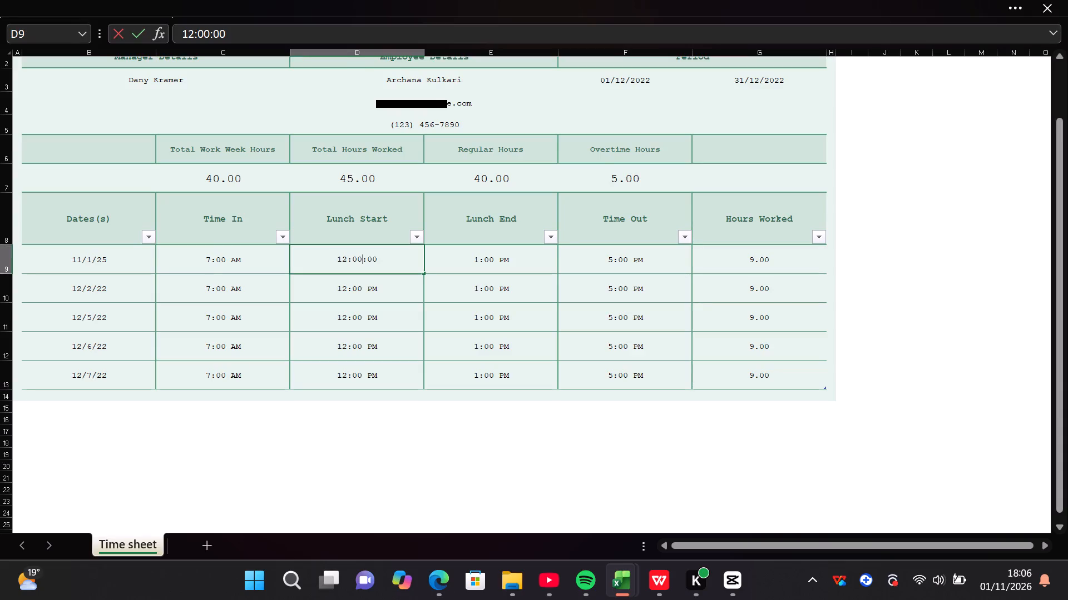
key(BackSpace)
key(BackSpace)
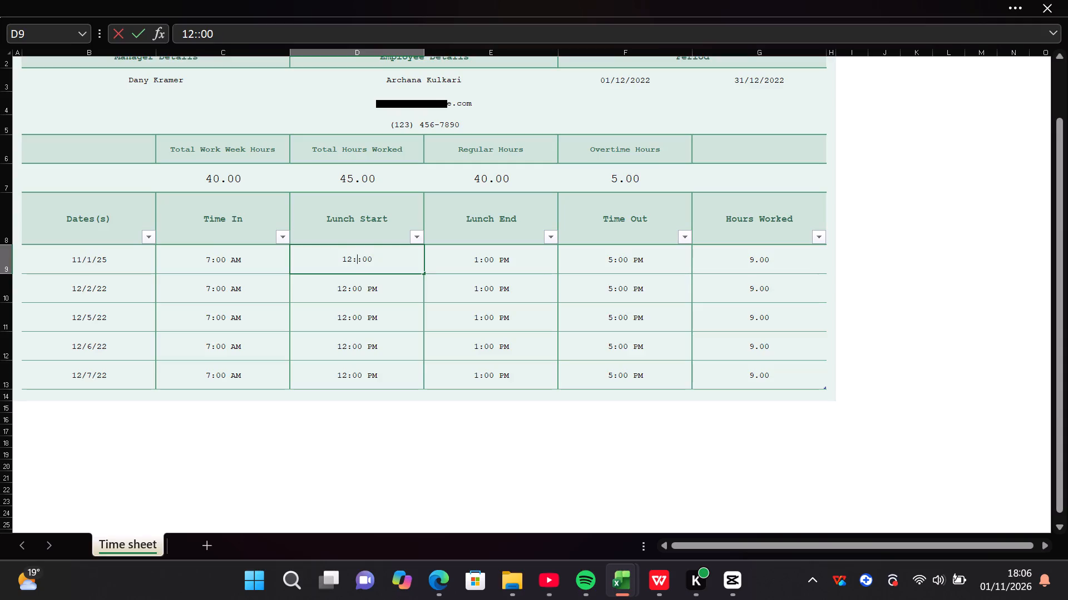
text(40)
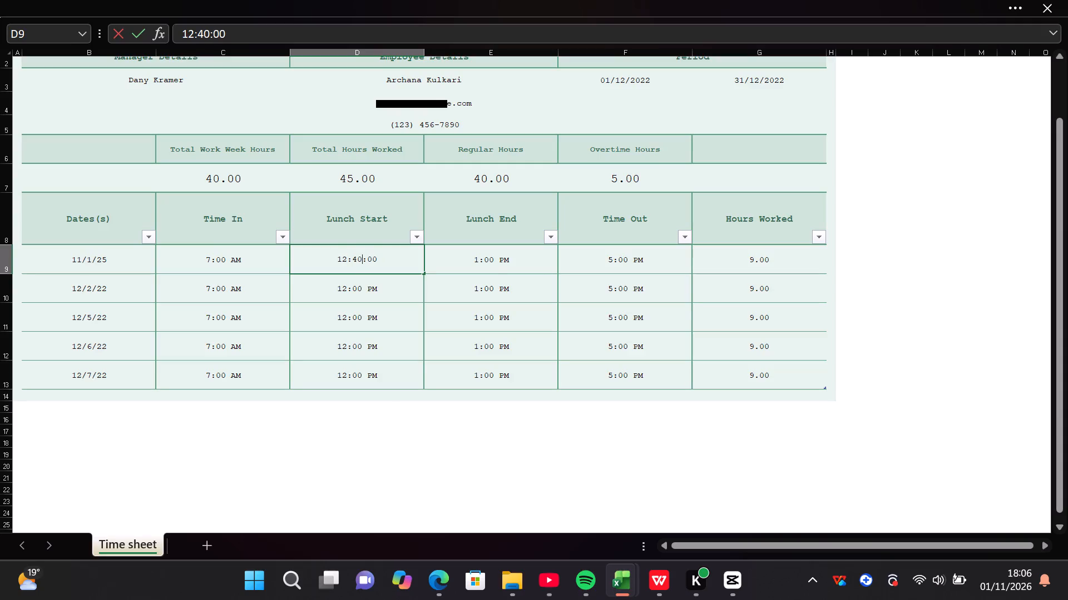
click(382, 258)
key(BackSpace)
key(BackSpace)
key(BackSpace)
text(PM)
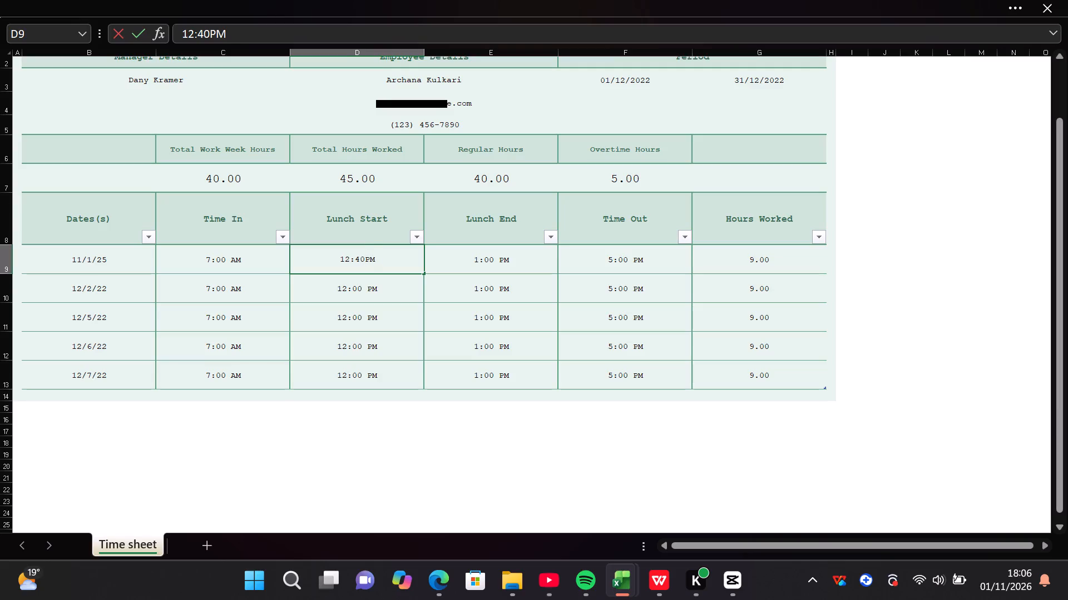
click(365, 261)
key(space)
key(BackSpace)
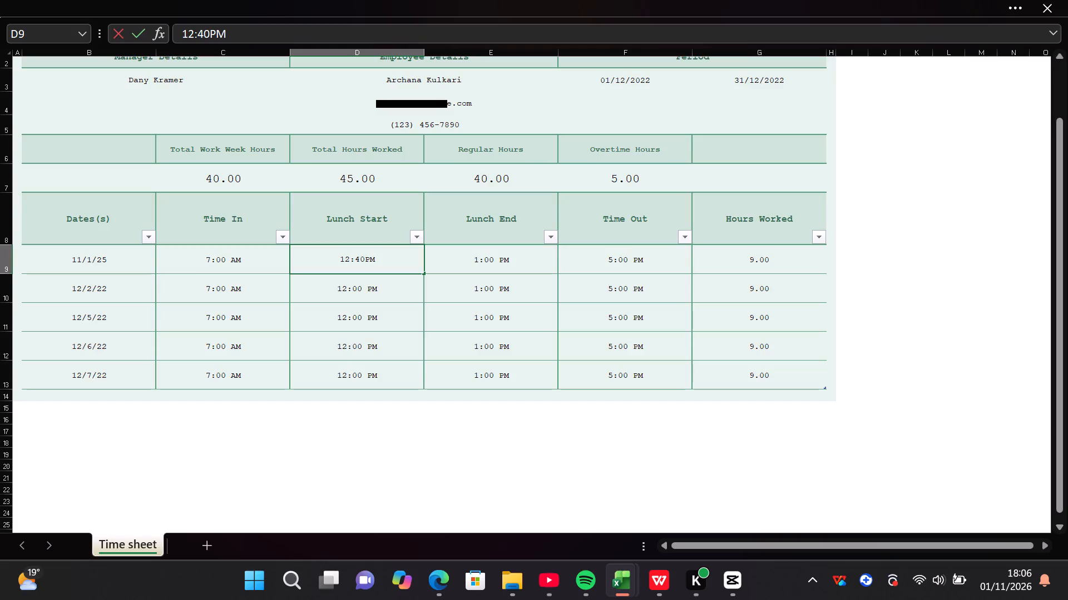
Set the Lunch Start of the second entry row, dated 12/2/22, to 12:40 PM.
click(359, 293)
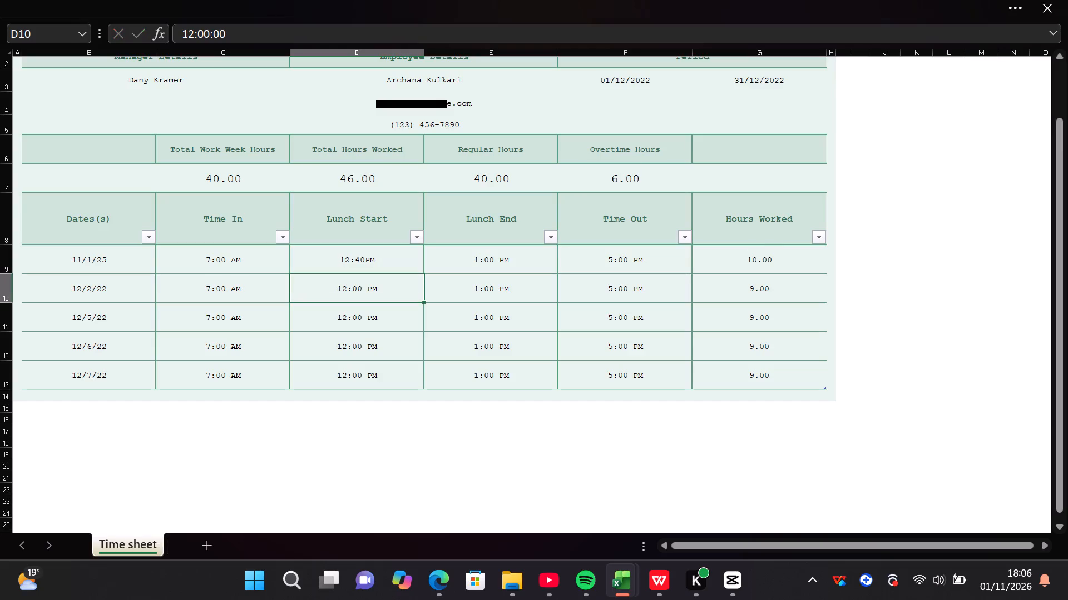
double_click(359, 293)
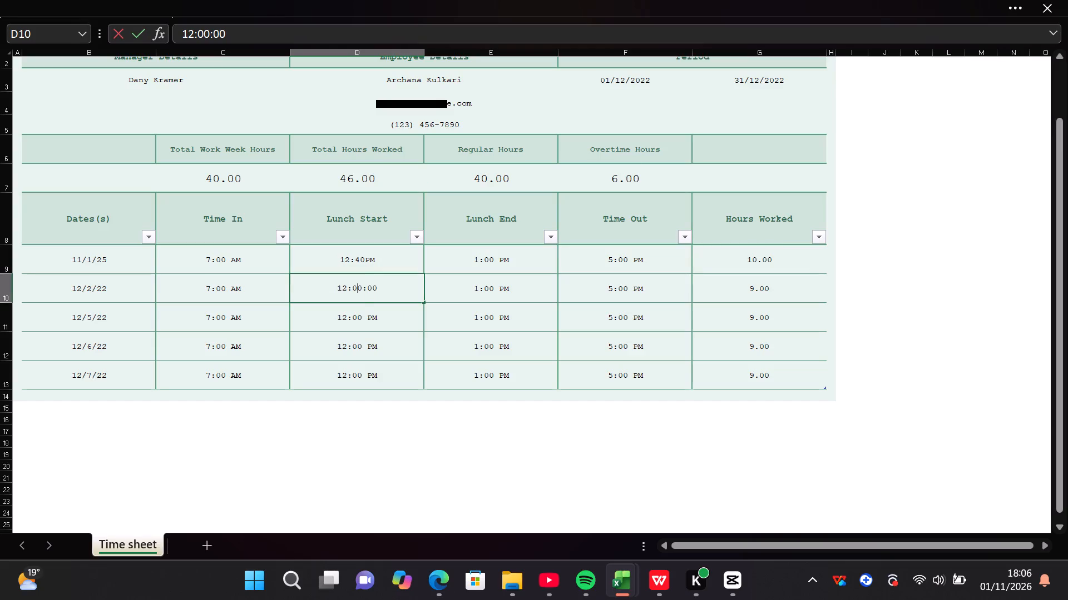
click(360, 290)
key(BackSpace)
key(BackSpace)
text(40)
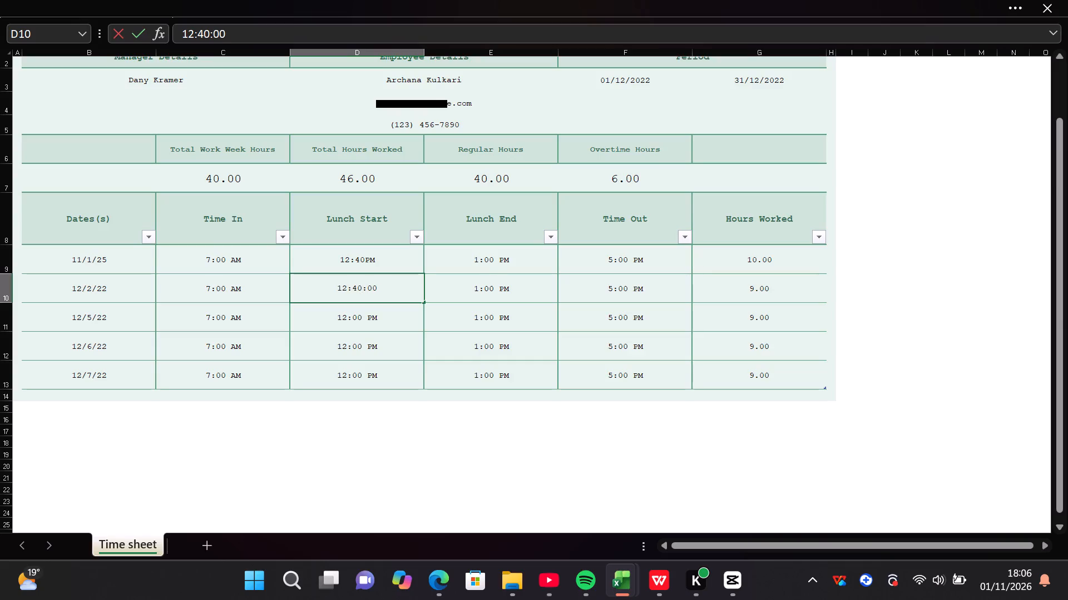
click(380, 291)
key(BackSpace)
key(BackSpace)
key(BackSpace)
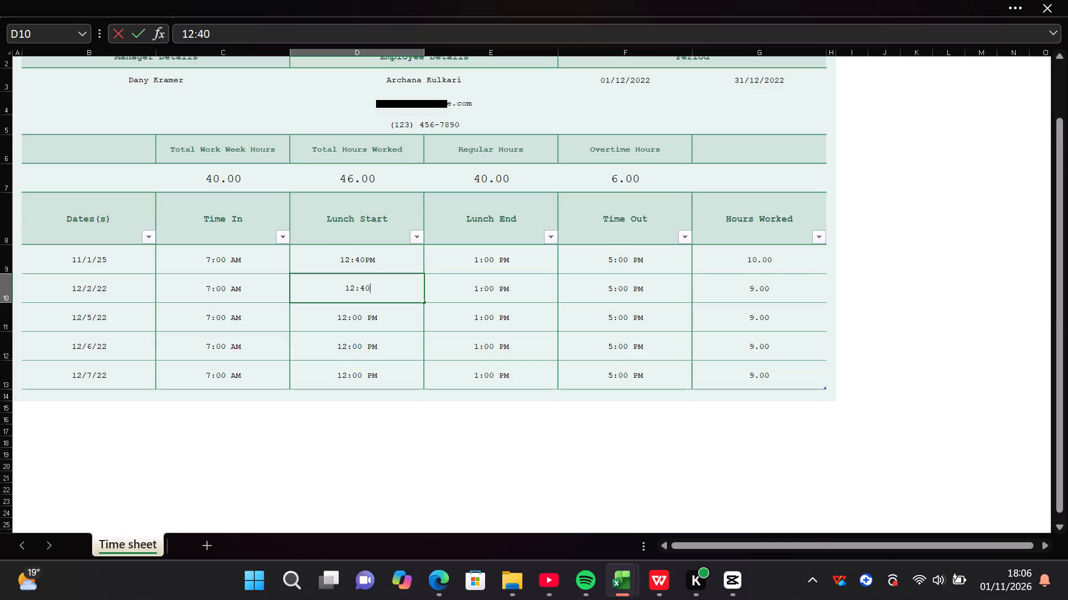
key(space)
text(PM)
Correct the Lunch Start of the first entry row, dated 11/1/25, to 12:40 PM with a space before PM.
click(364, 261)
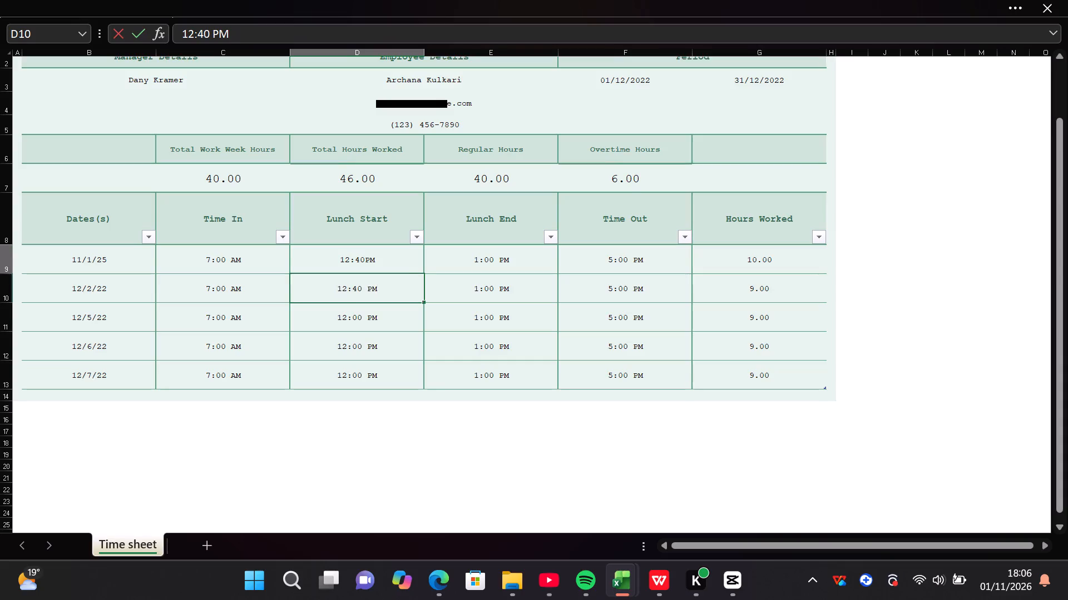
double_click(365, 261)
click(365, 261)
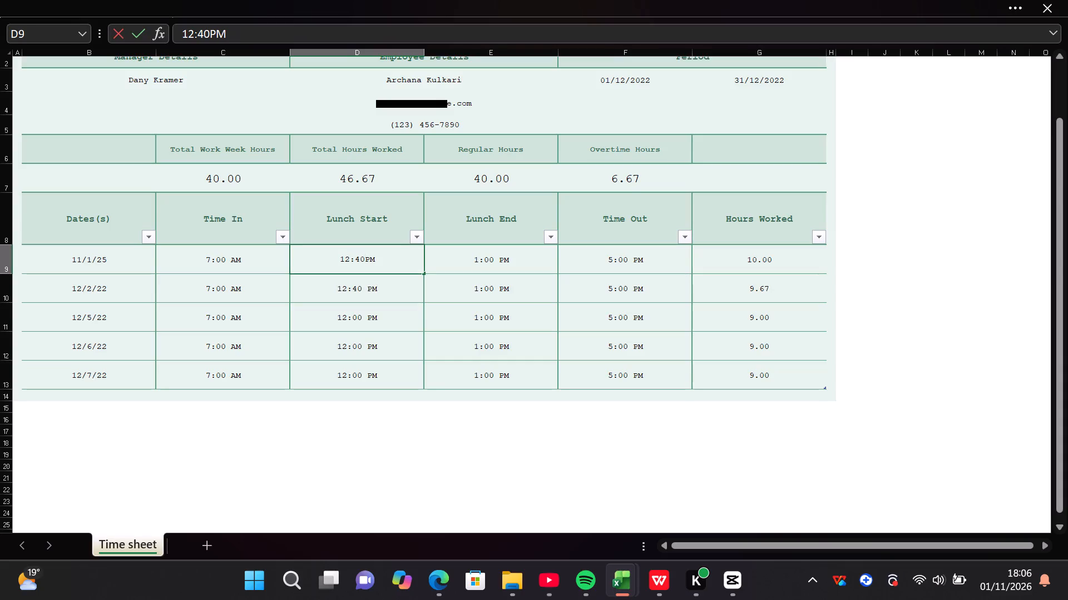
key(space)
Set the Lunch Start of the third entry row, dated 12/5/22, to 12:40 PM.
double_click(362, 322)
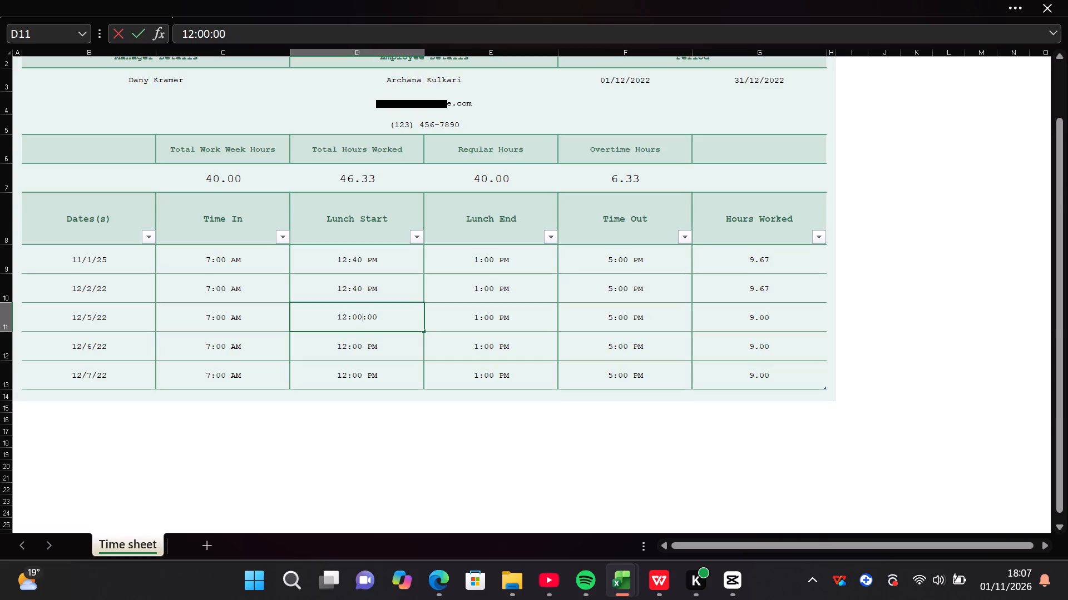
click(379, 318)
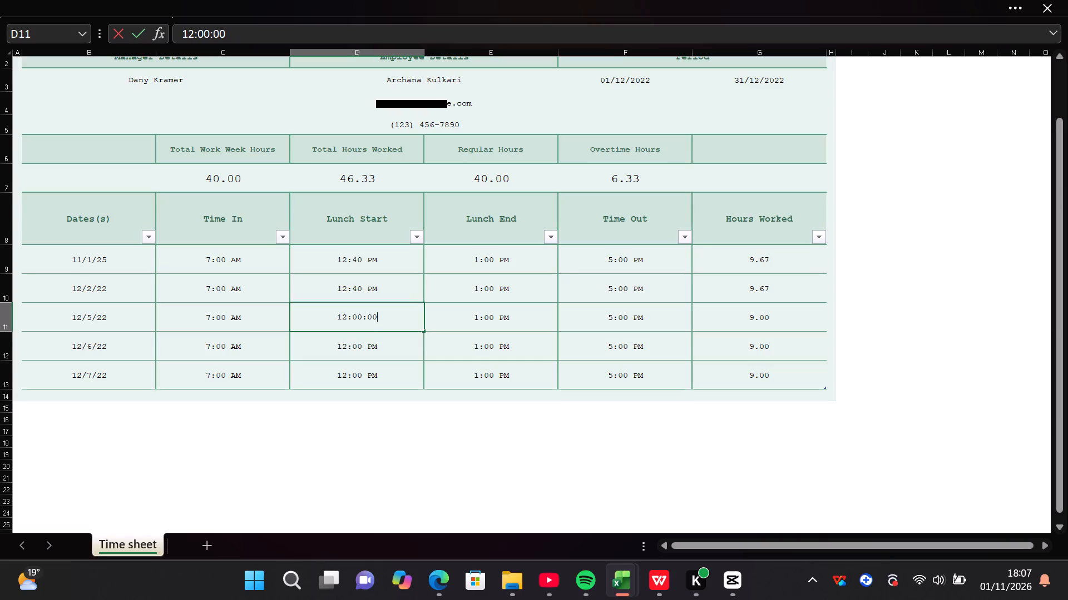
double_click(363, 317)
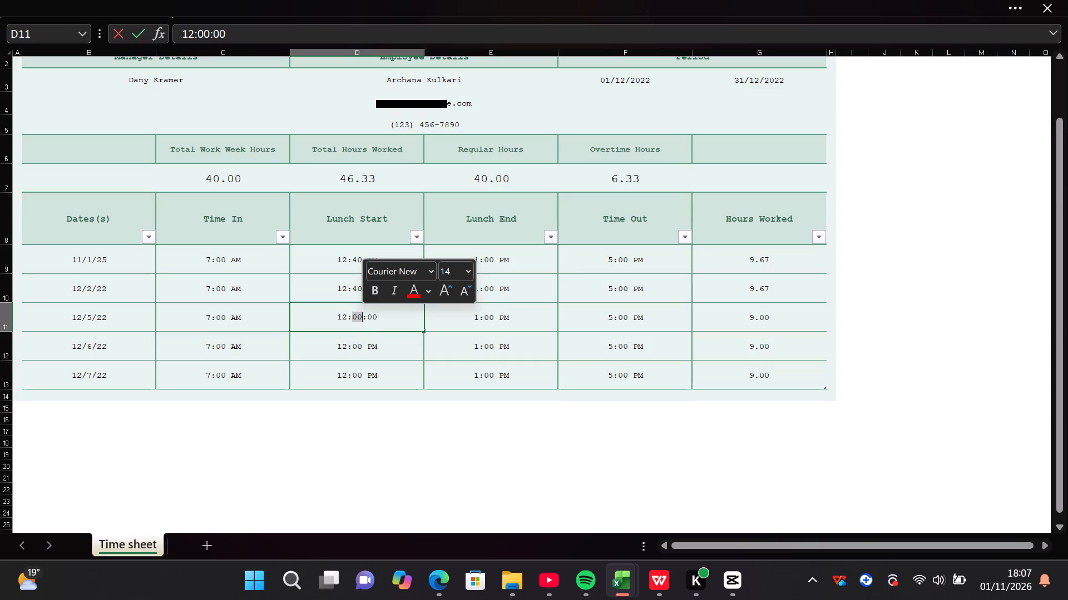
key(BackSpace)
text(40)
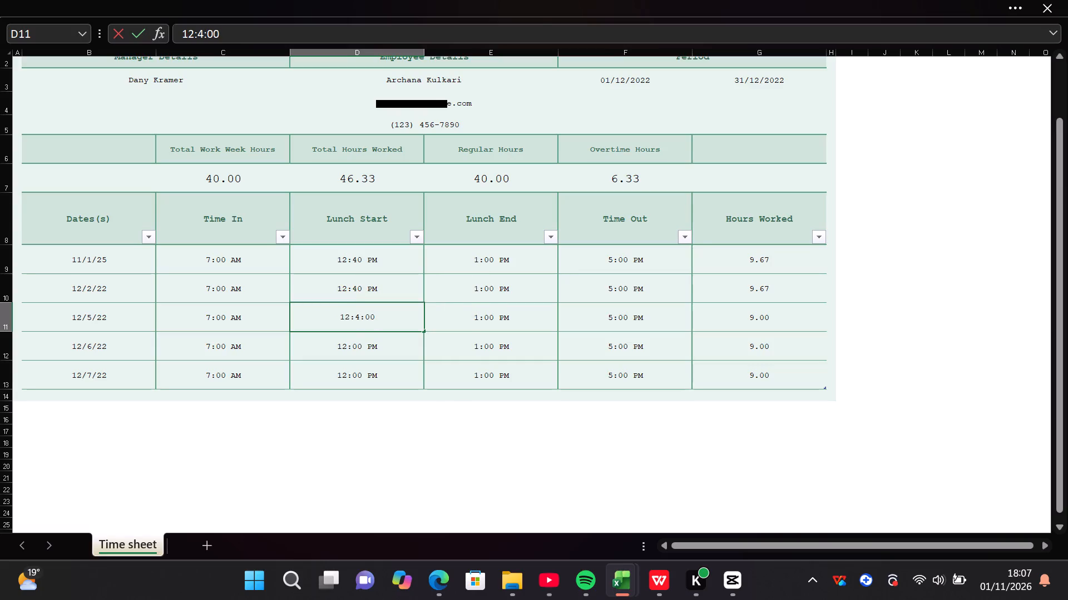
click(380, 320)
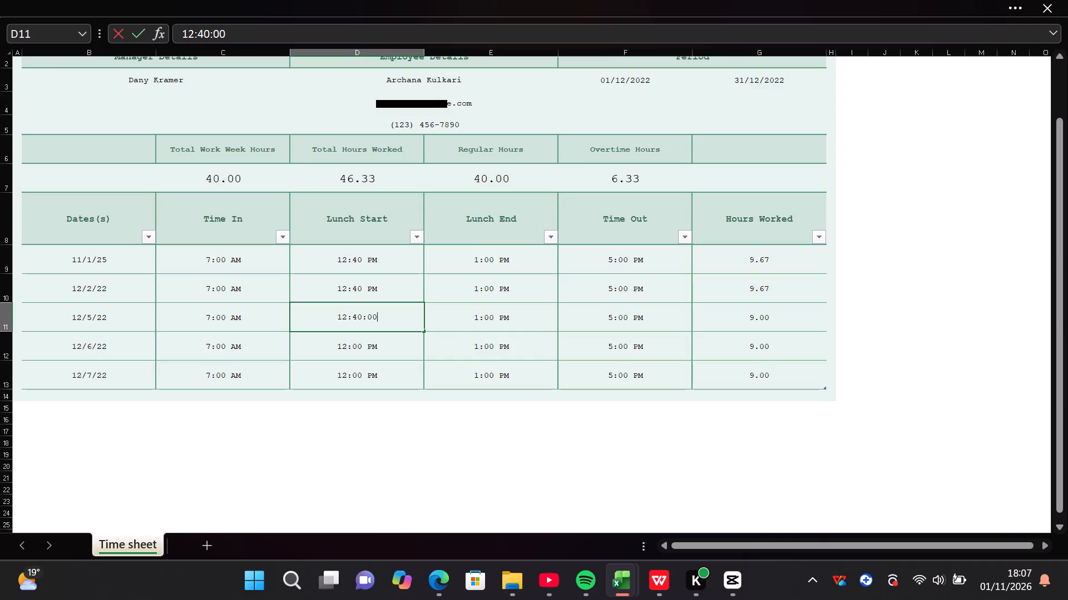
key(BackSpace)
key(BackSpace)
key(BackSpace)
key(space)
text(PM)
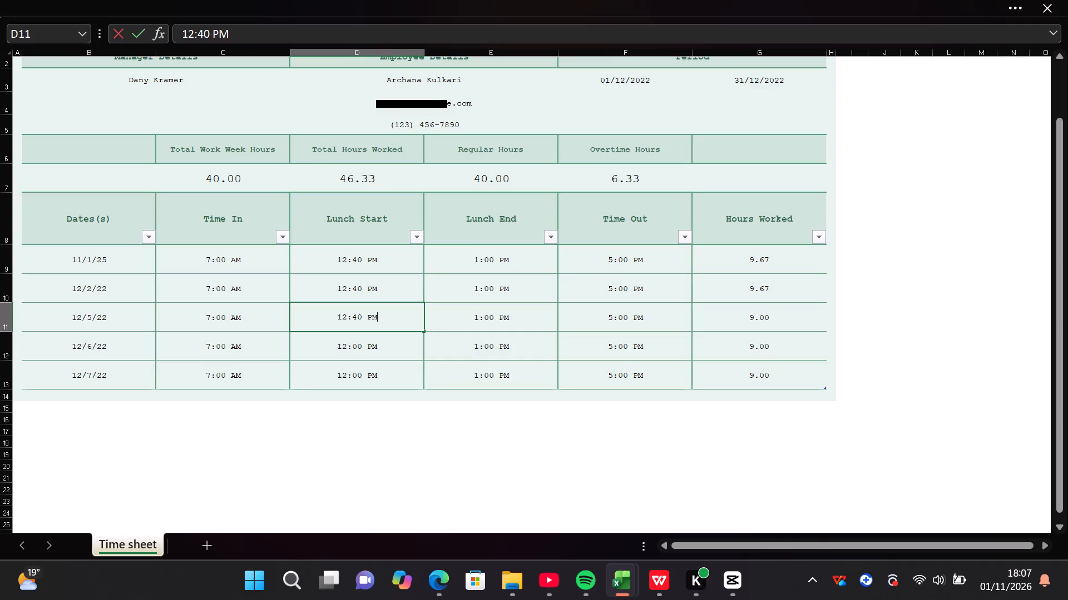
Set the Lunch Start of the fourth entry row, dated 12/6/22, to 12:40 PM.
double_click(364, 349)
click(364, 349)
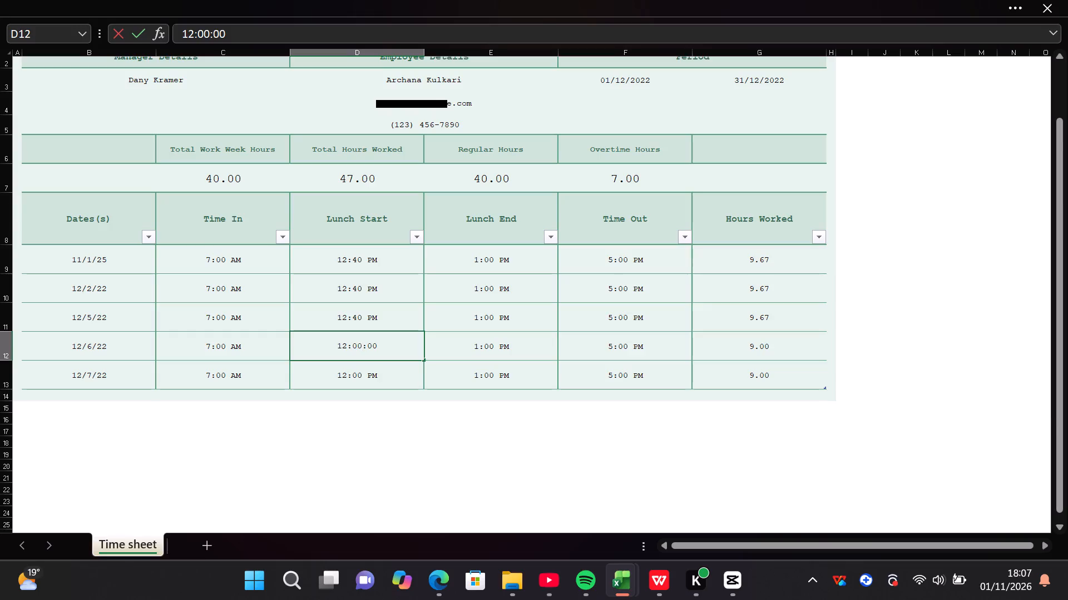
key(BackSpace)
key(BackSpace)
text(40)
double_click(381, 346)
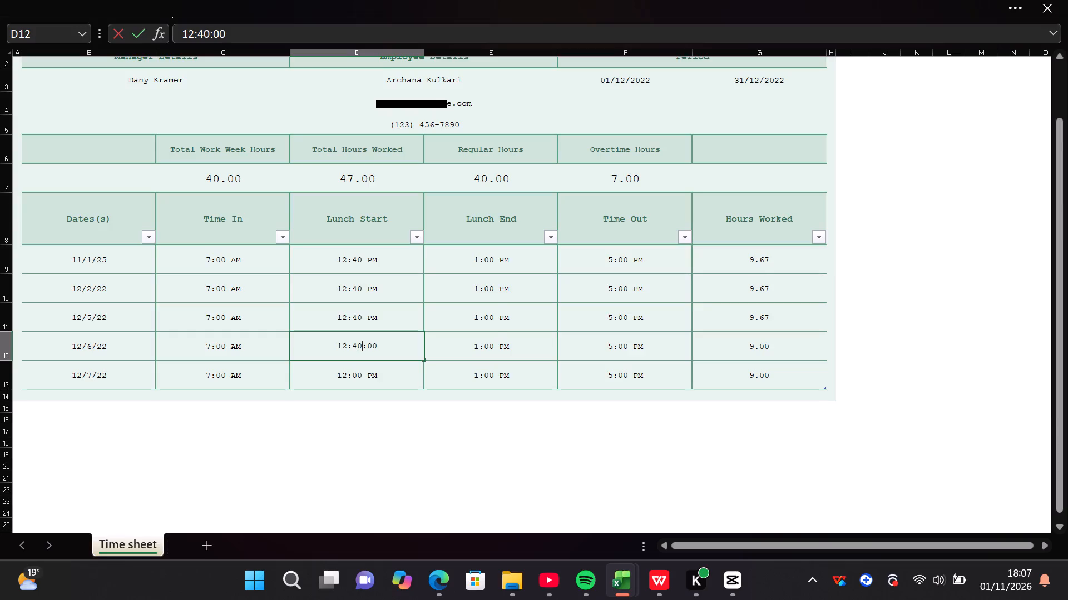
key(BackSpace)
key(BackSpace)
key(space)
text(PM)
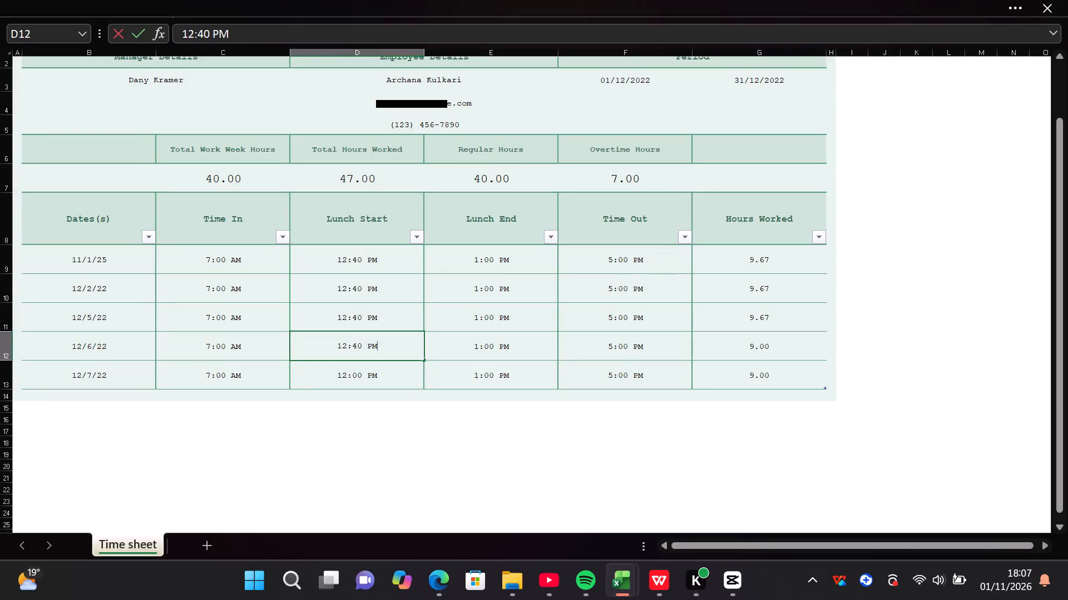
Set the Lunch Start of the fifth entry row, dated 12/7/22, to 12:40 PM.
click(363, 379)
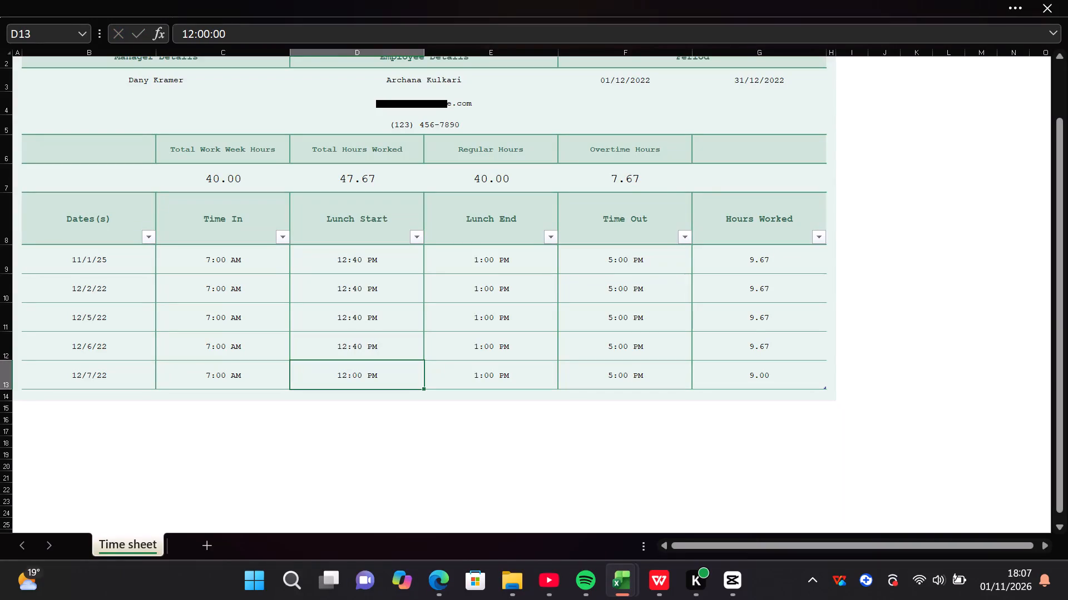
double_click(363, 379)
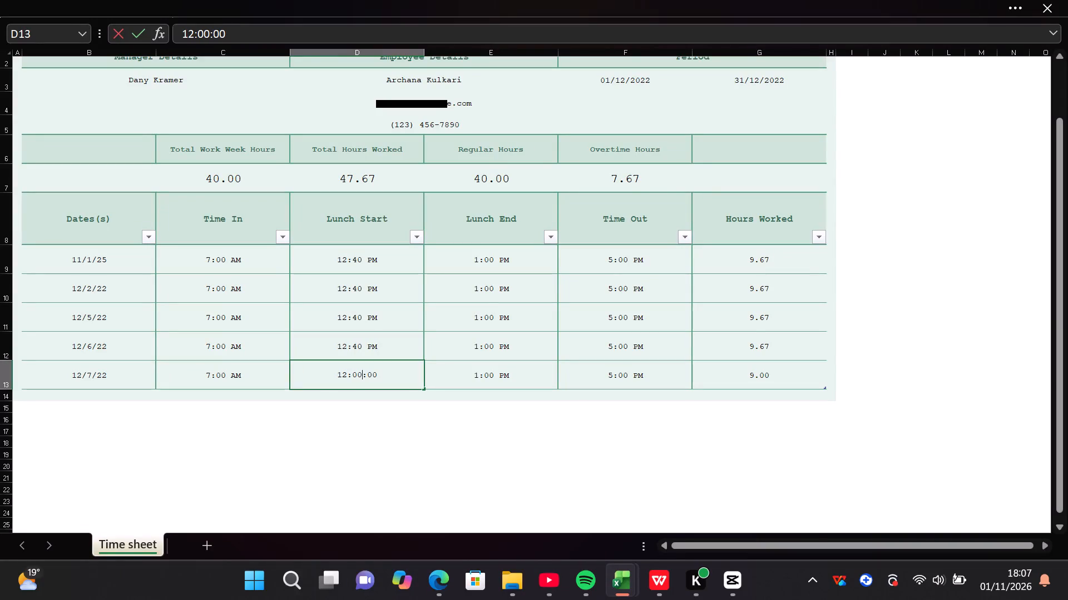
click(381, 373)
key(BackSpace)
key(BackSpace)
key(BackSpace)
key(BackSpace)
key(BackSpace)
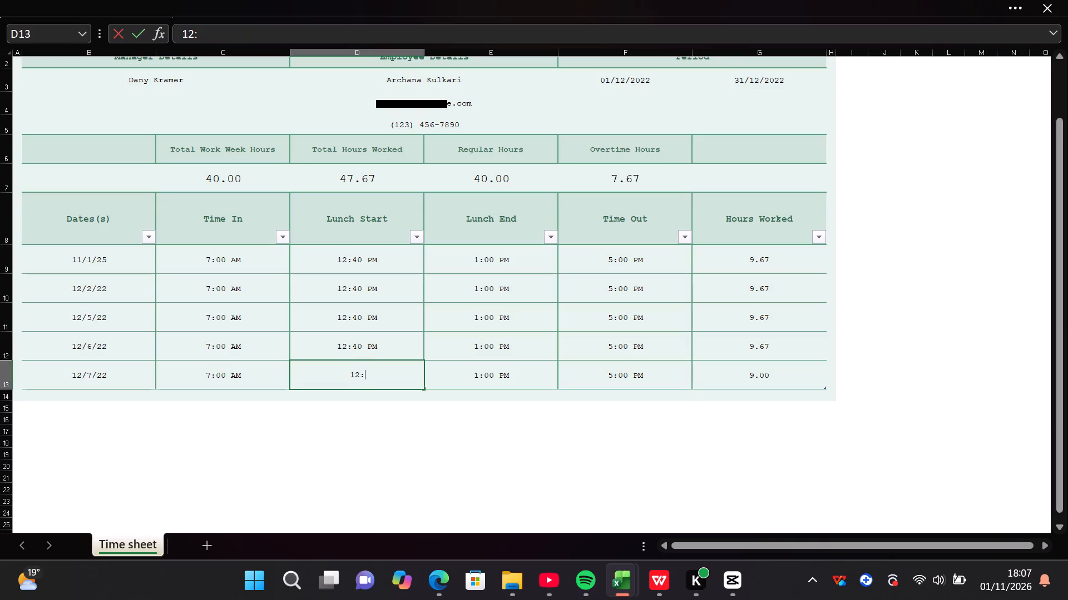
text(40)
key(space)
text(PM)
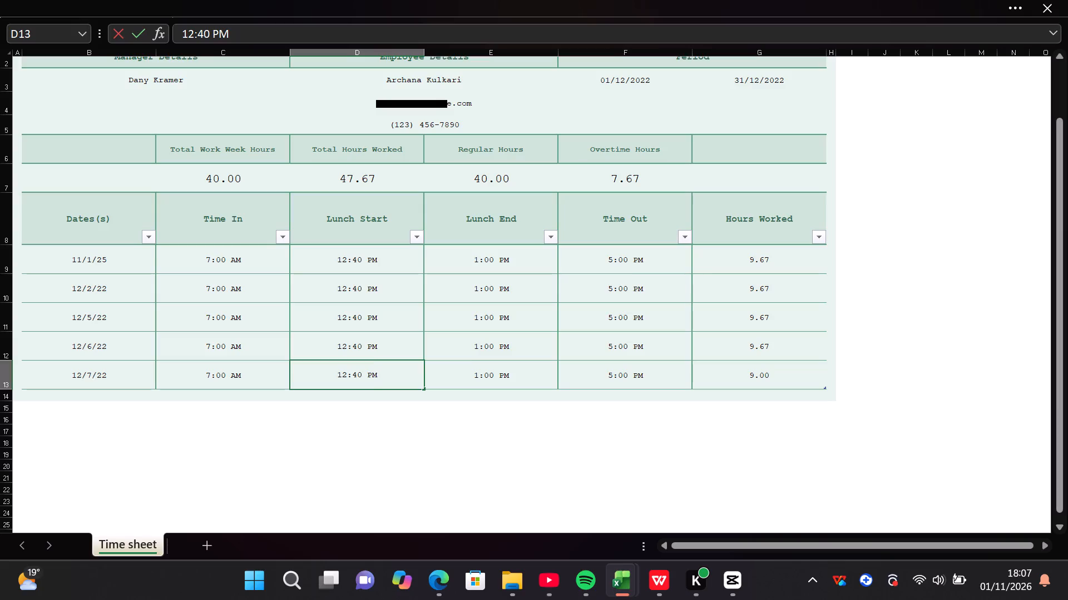
Set the Lunch End of the first entry row, dated 11/1/25, to 14:00 PM.
click(492, 267)
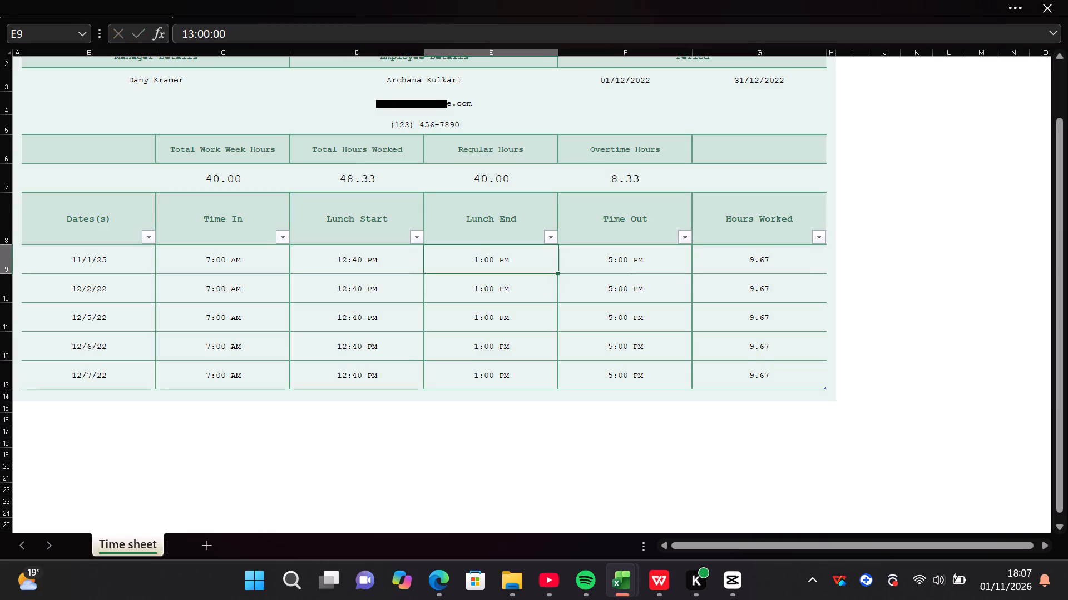
double_click(492, 267)
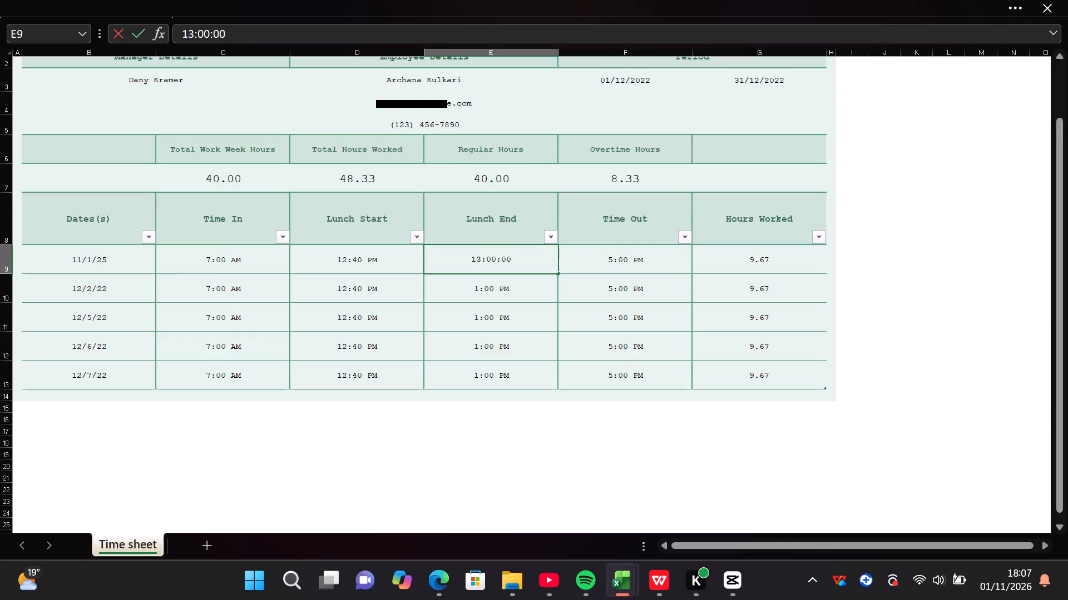
click(513, 258)
key(BackSpace)
key(BackSpace)
key(BackSpace)
key(BackSpace)
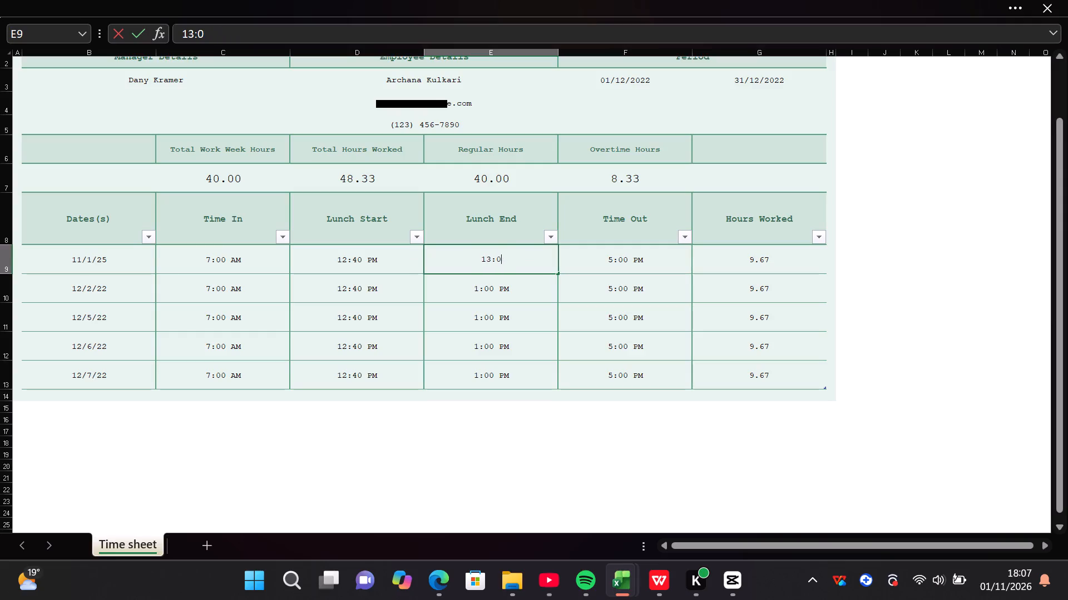
key(BackSpace)
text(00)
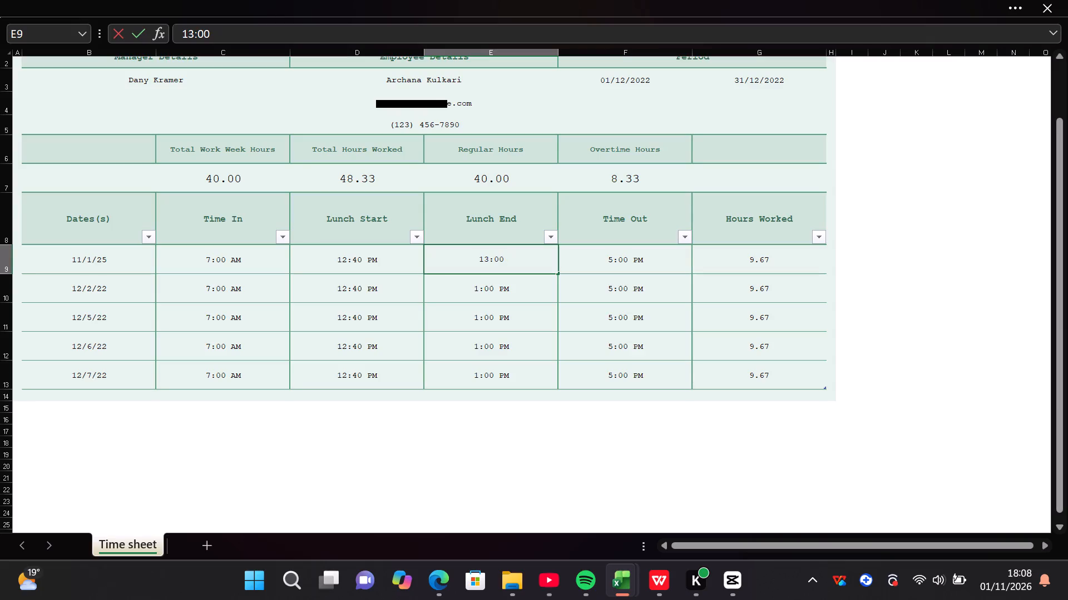
click(487, 259)
key(BackSpace)
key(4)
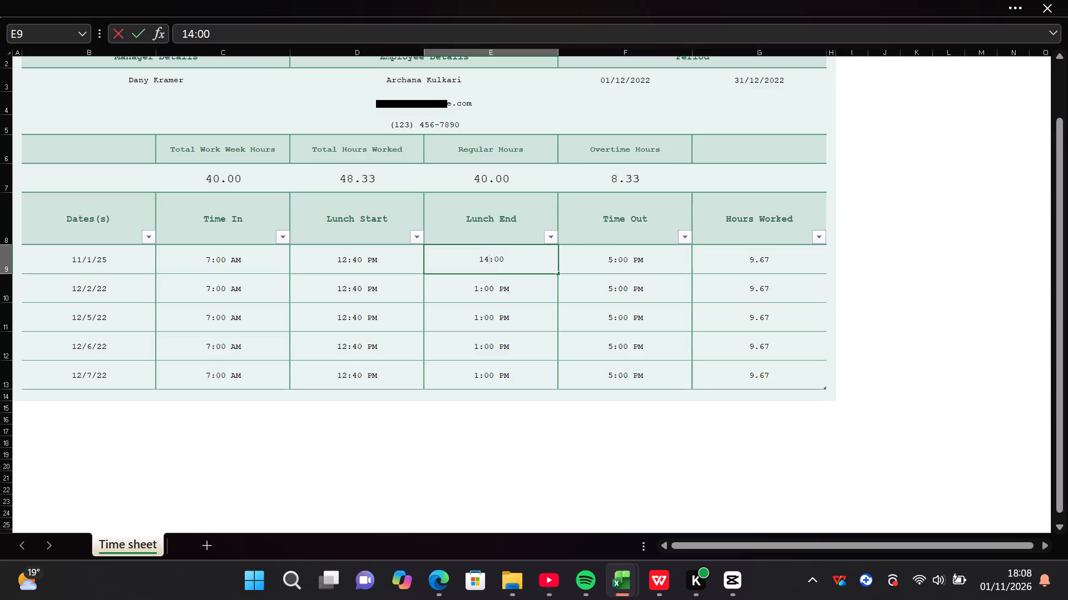
click(511, 262)
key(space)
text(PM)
Set the Lunch End of the second entry row, dated 12/2/22, to 14:00 PM.
click(481, 292)
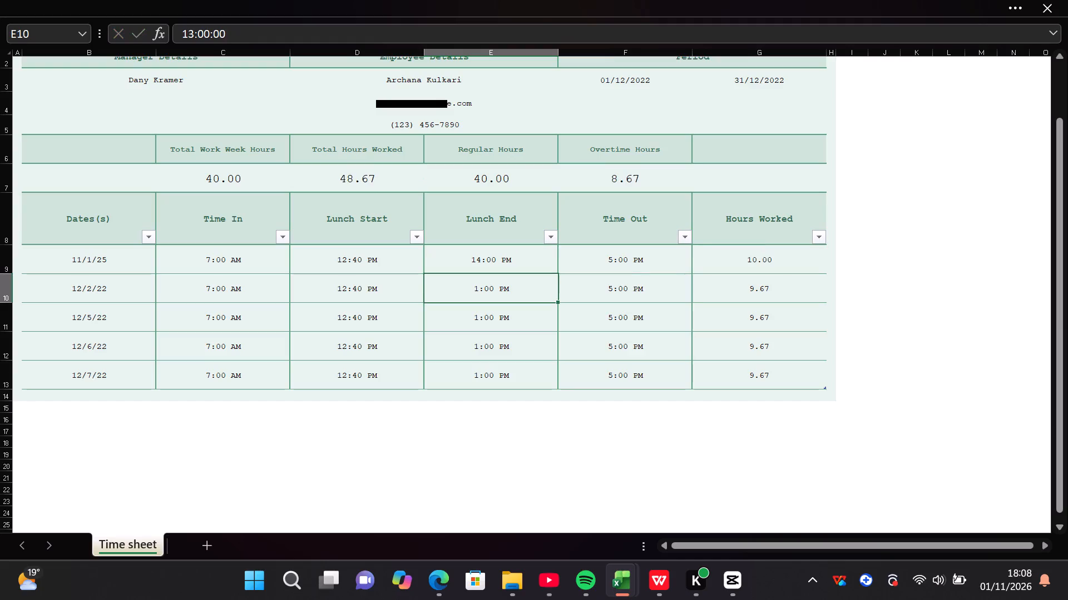
click(481, 292)
double_click(482, 296)
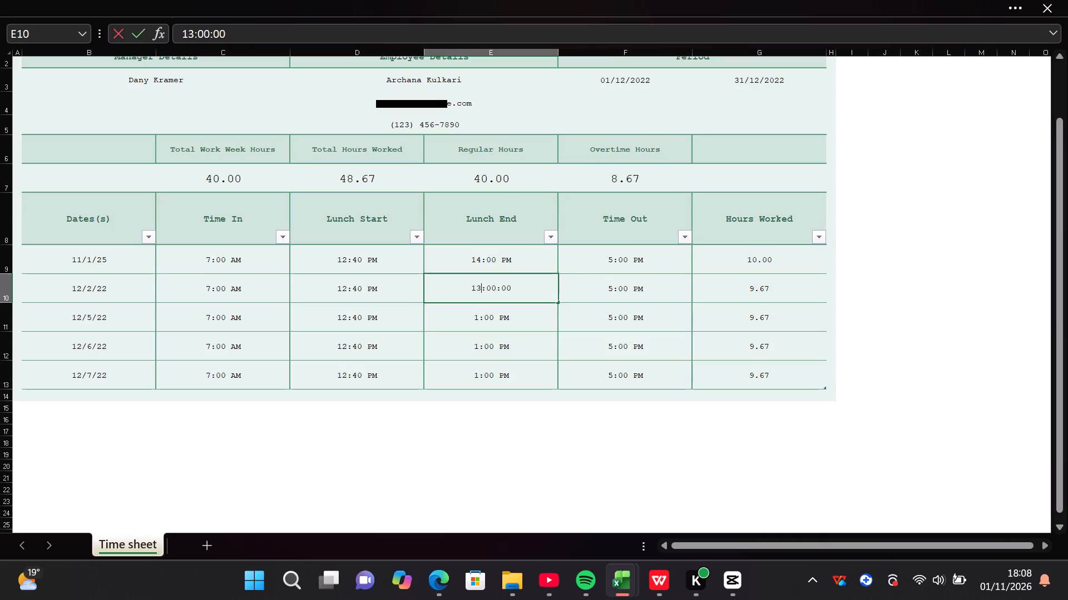
key(BackSpace)
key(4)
click(513, 287)
key(BackSpace)
key(BackSpace)
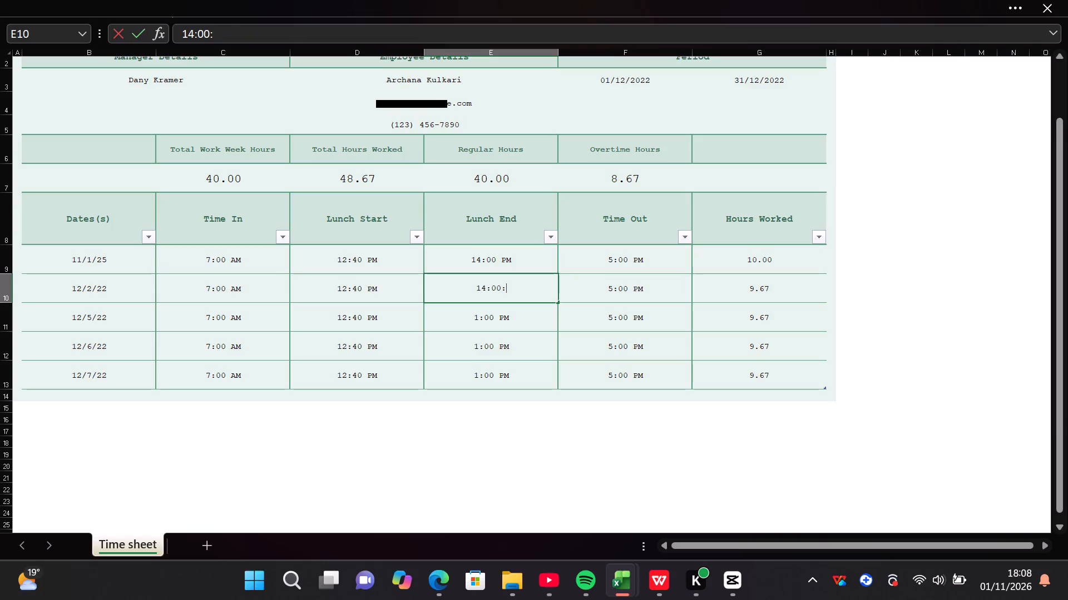
key(BackSpace)
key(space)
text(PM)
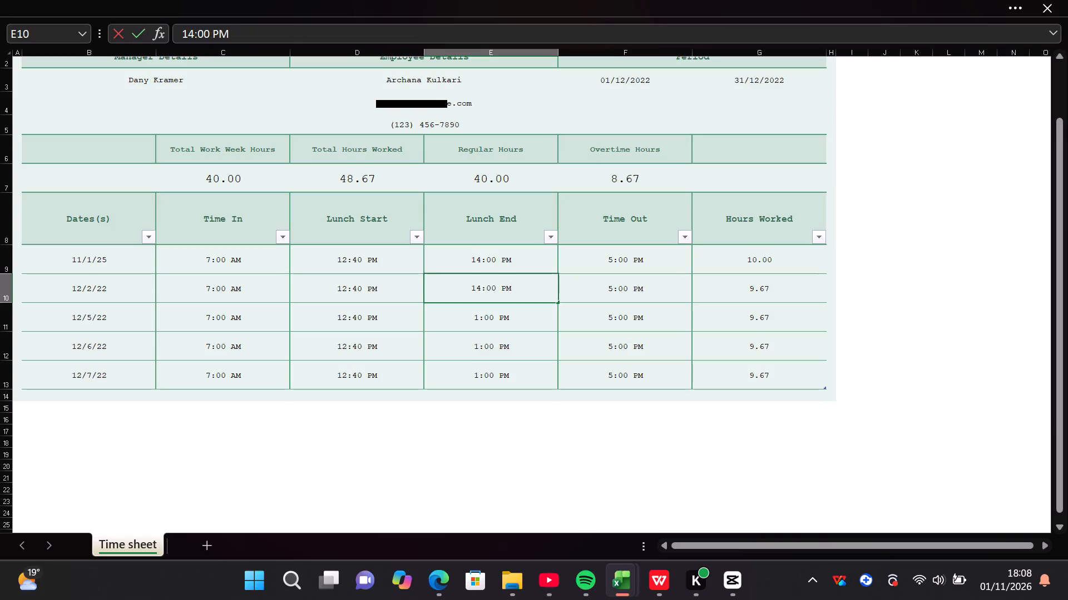
Set the Lunch End of the third entry row, dated 12/5/22, to 14:00 PM.
double_click(478, 320)
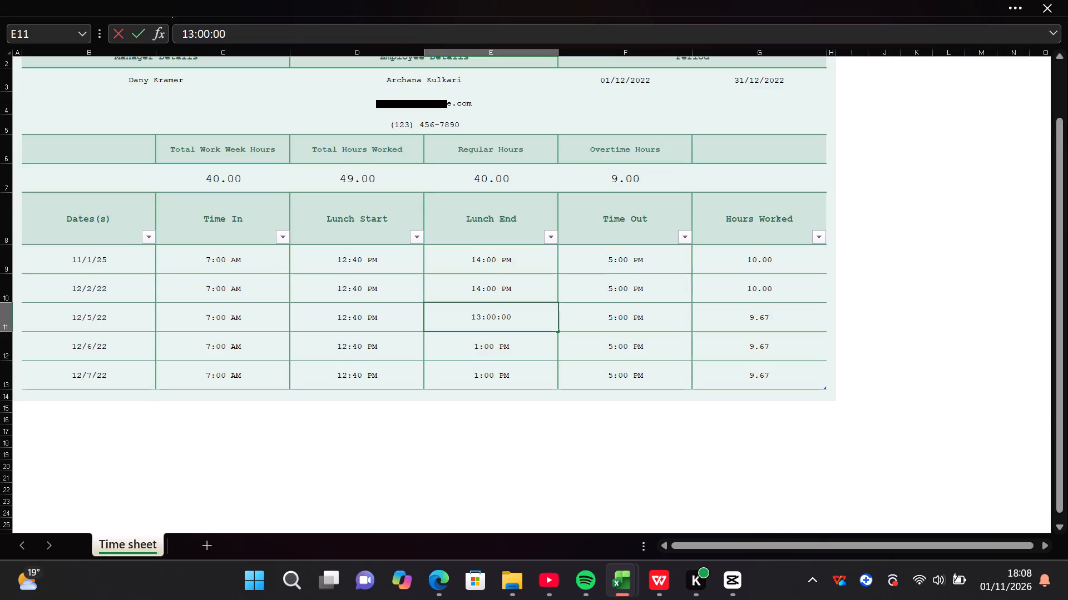
double_click(481, 318)
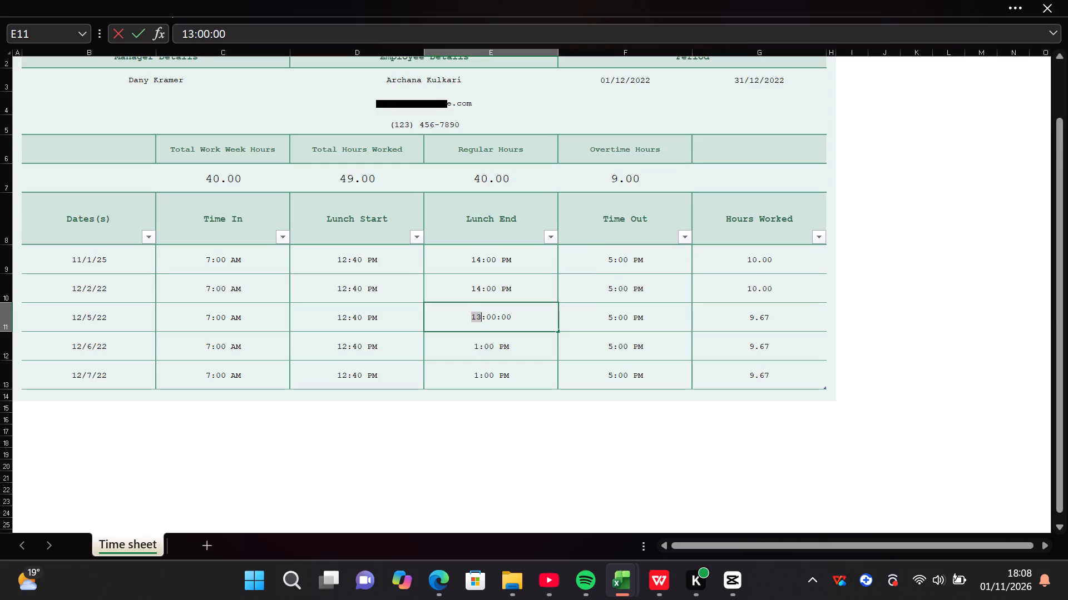
click(481, 318)
key(BackSpace)
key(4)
click(512, 319)
key(BackSpace)
key(BackSpace)
key(BackSpace)
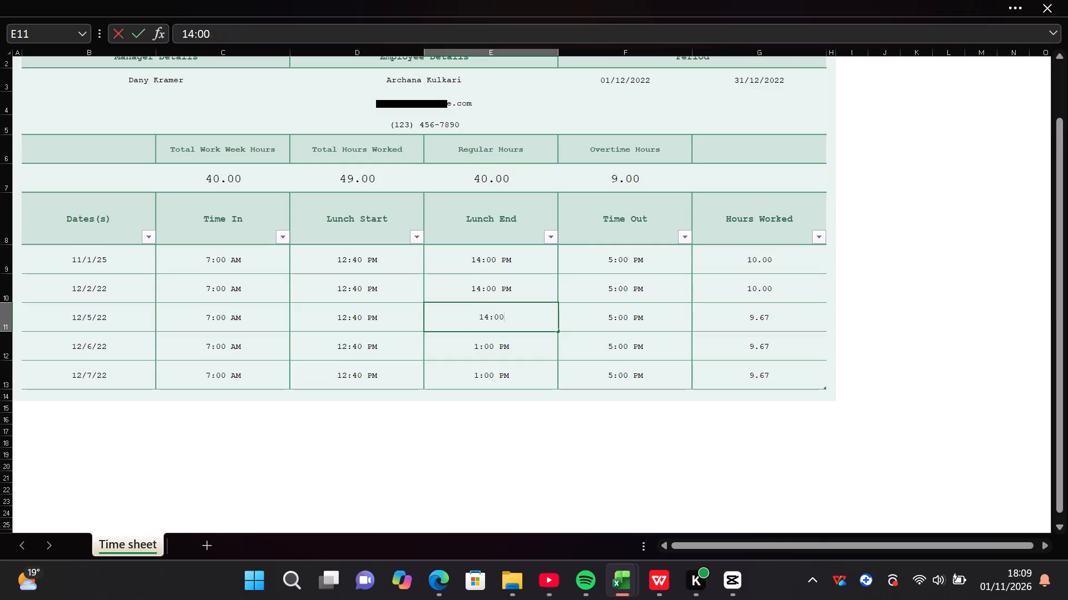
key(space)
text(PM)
Set the Lunch End of the fourth entry row, dated 12/6/22, to 14:00 PM.
double_click(483, 349)
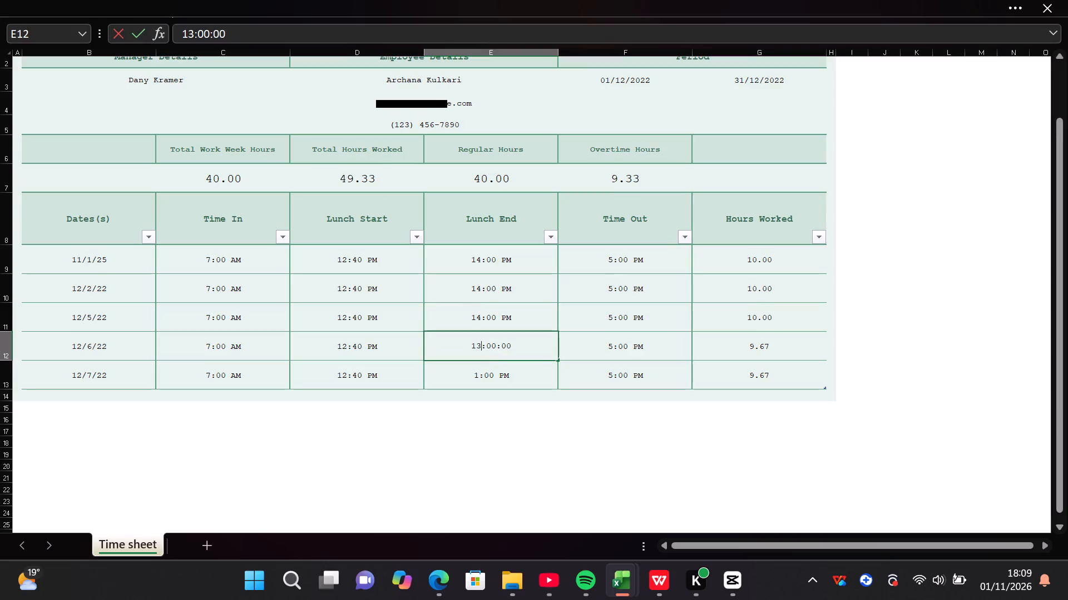
key(BackSpace)
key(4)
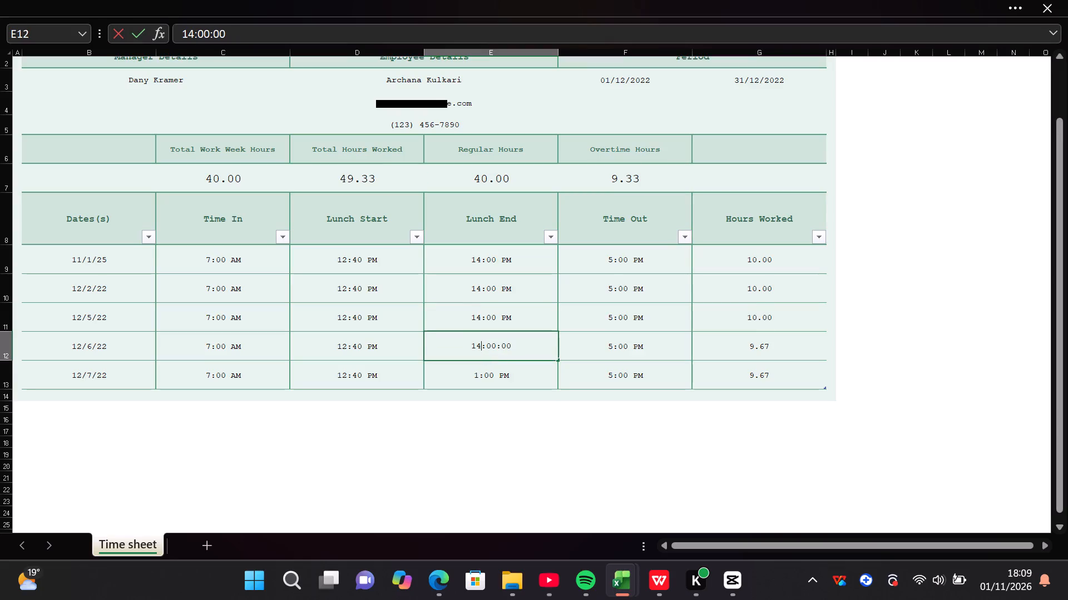
click(513, 347)
key(BackSpace)
key(BackSpace)
key(BackSpace)
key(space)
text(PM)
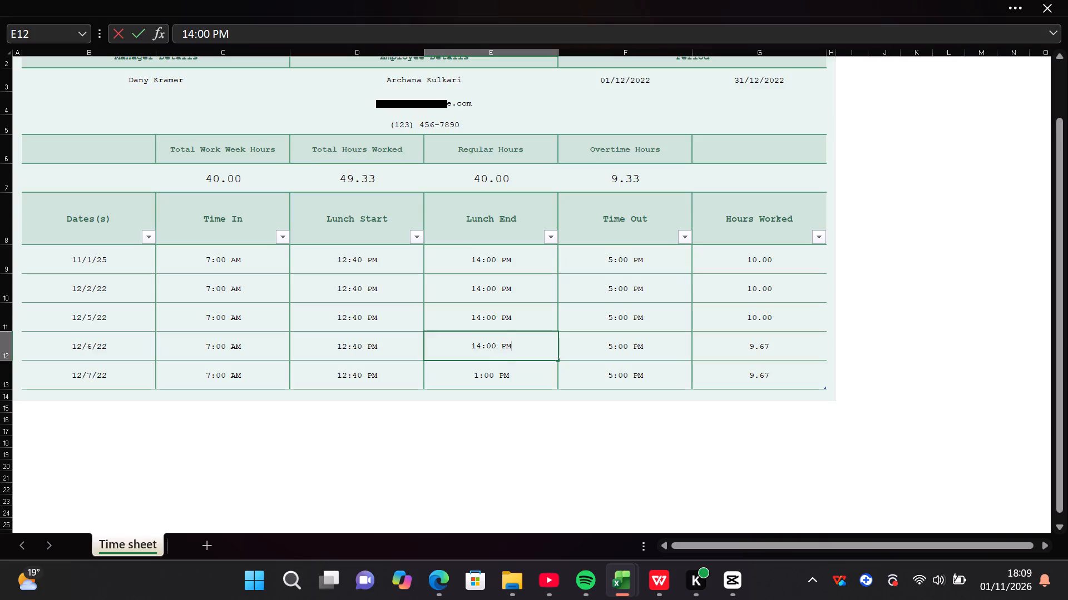
Set the Lunch End of the fifth entry row, dated 12/7/22, to 14:00 PM.
click(477, 377)
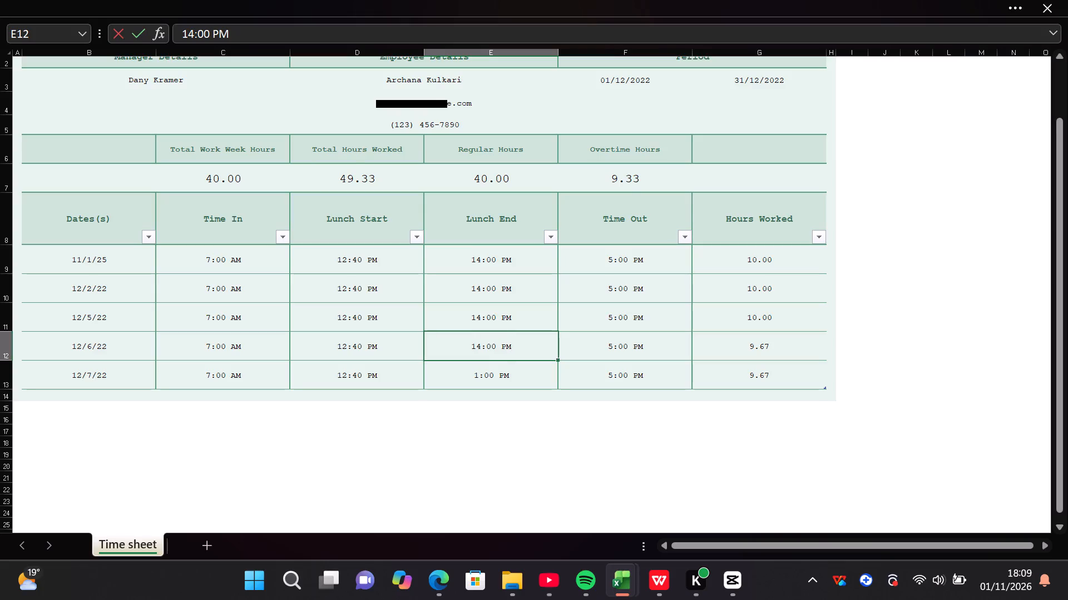
double_click(482, 377)
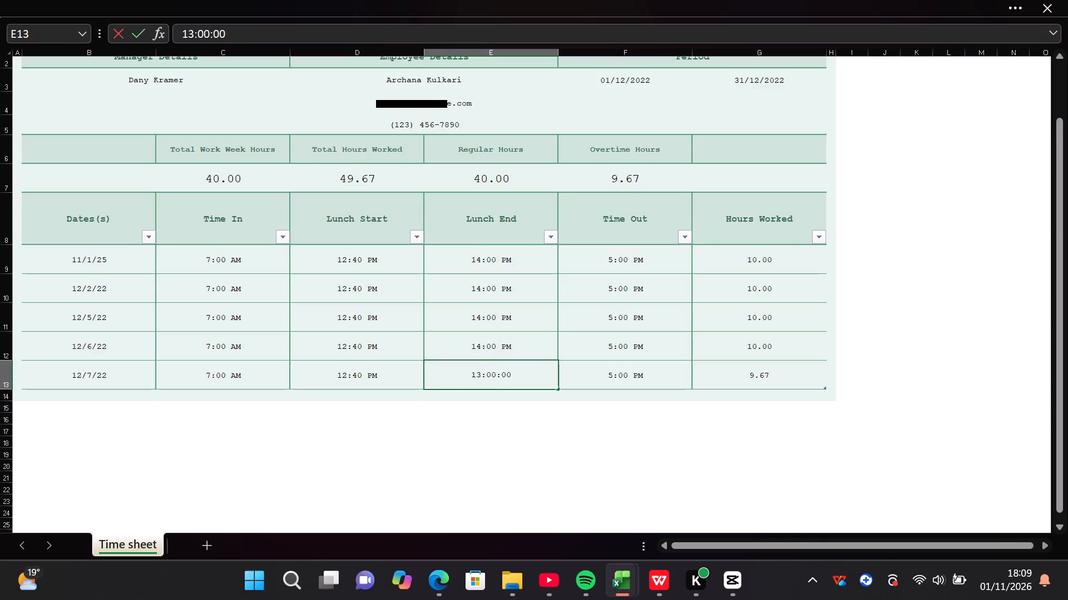
key(BackSpace)
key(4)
click(516, 380)
key(BackSpace)
key(BackSpace)
key(BackSpace)
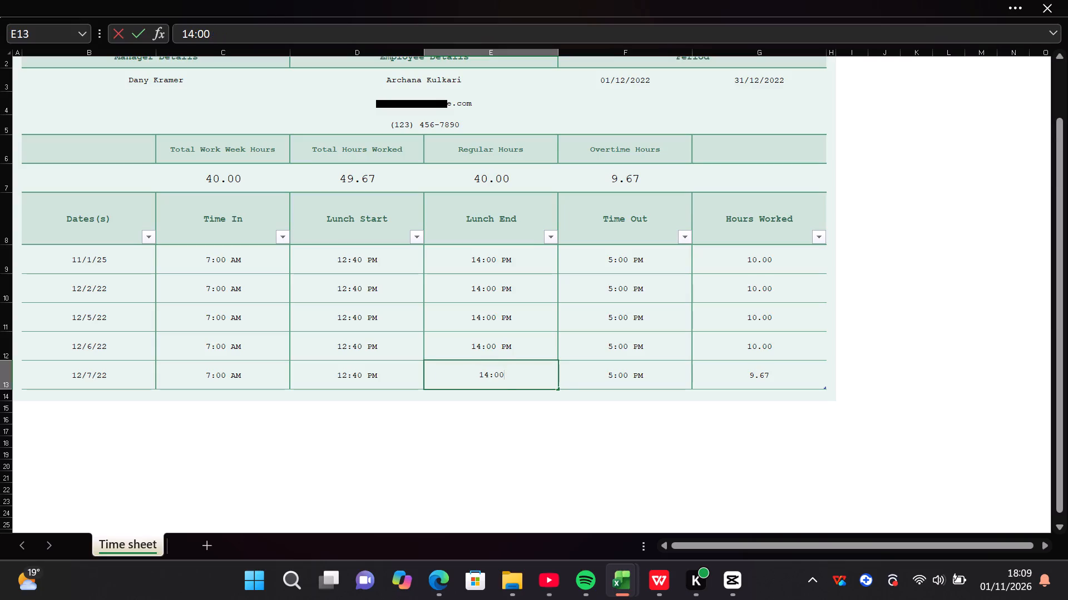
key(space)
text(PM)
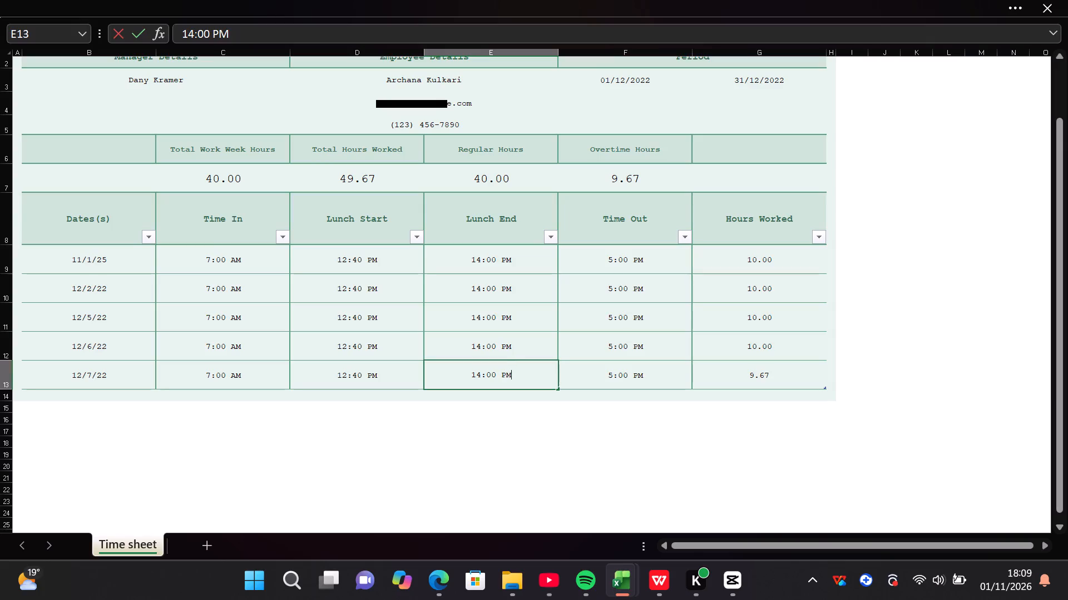
Set the Time Out of the first entry row, dated 11/1/25, to 17:30 PM.
click(615, 267)
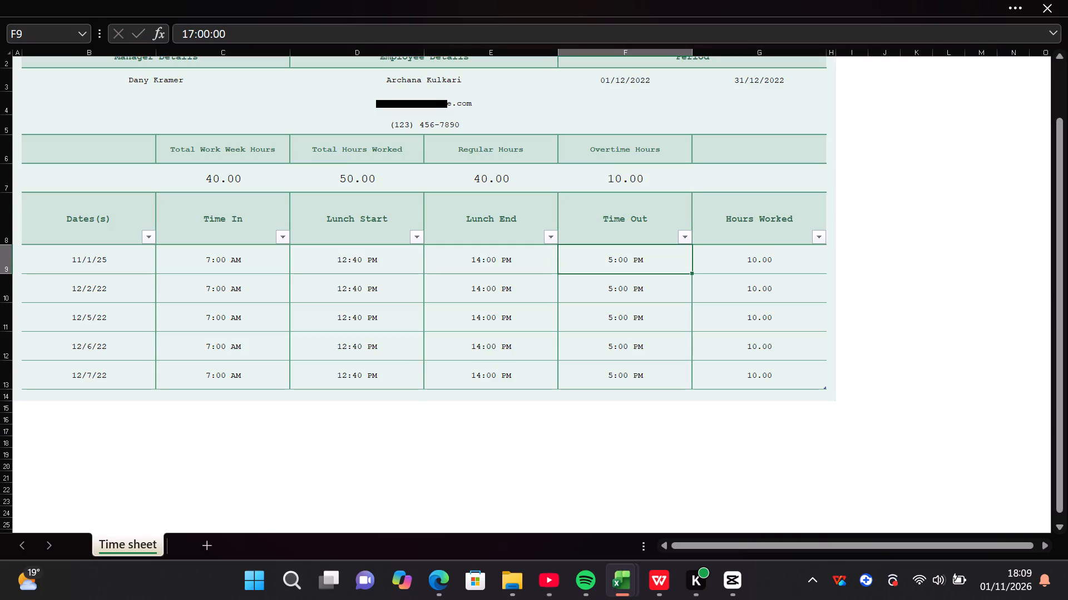
double_click(615, 260)
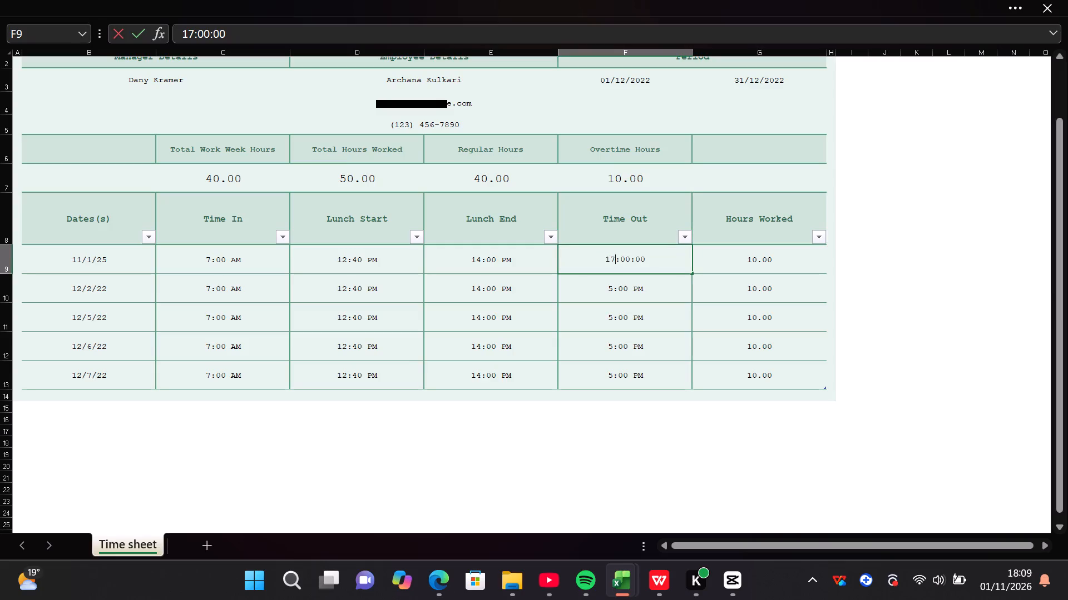
click(650, 261)
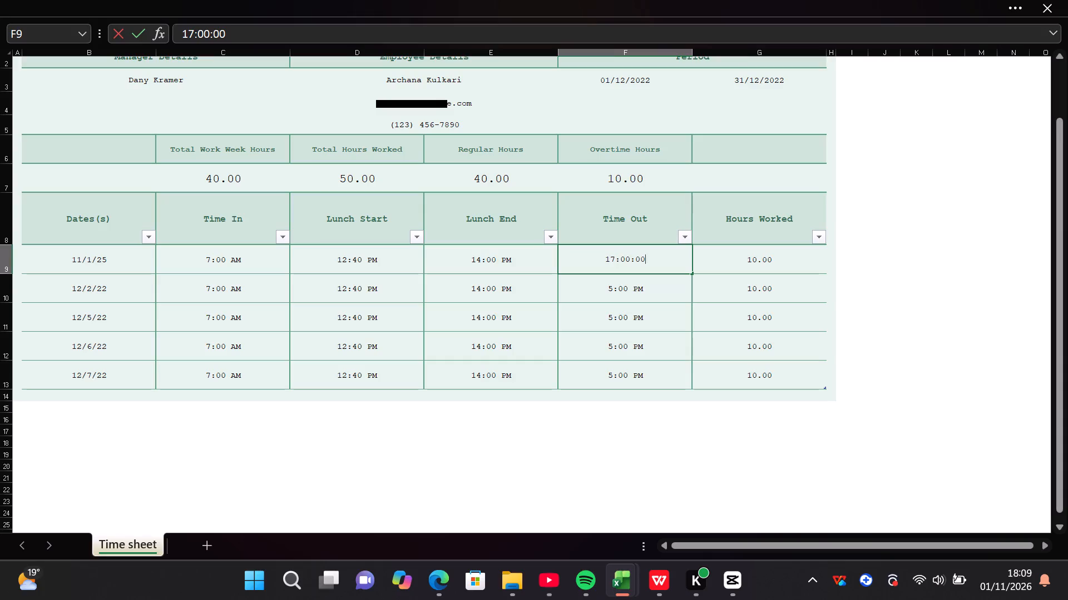
click(625, 259)
key(BackSpace)
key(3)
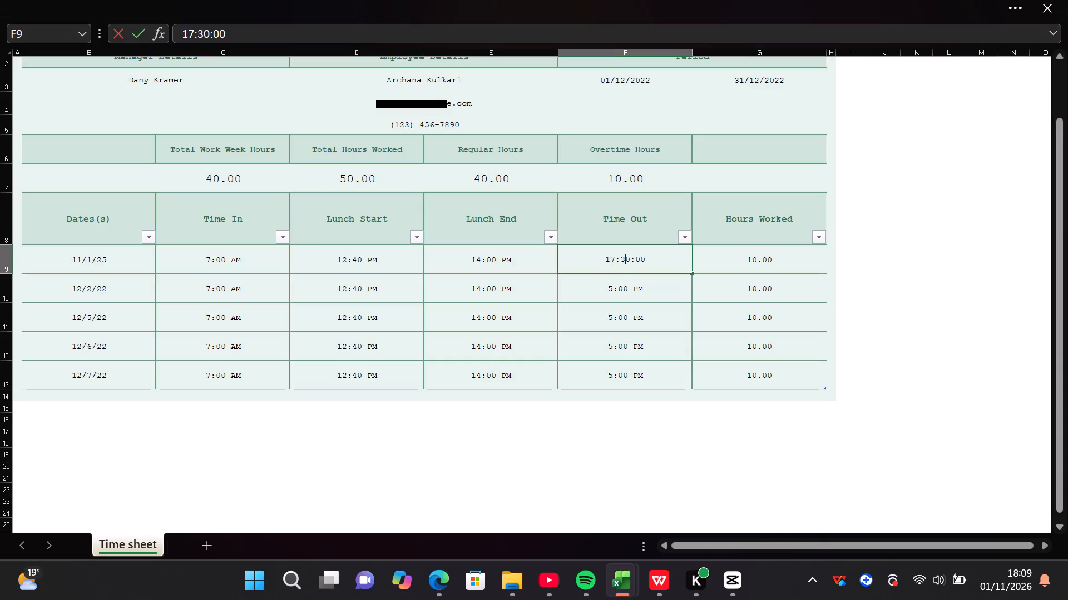
click(652, 259)
key(BackSpace)
key(BackSpace)
key(BackSpace)
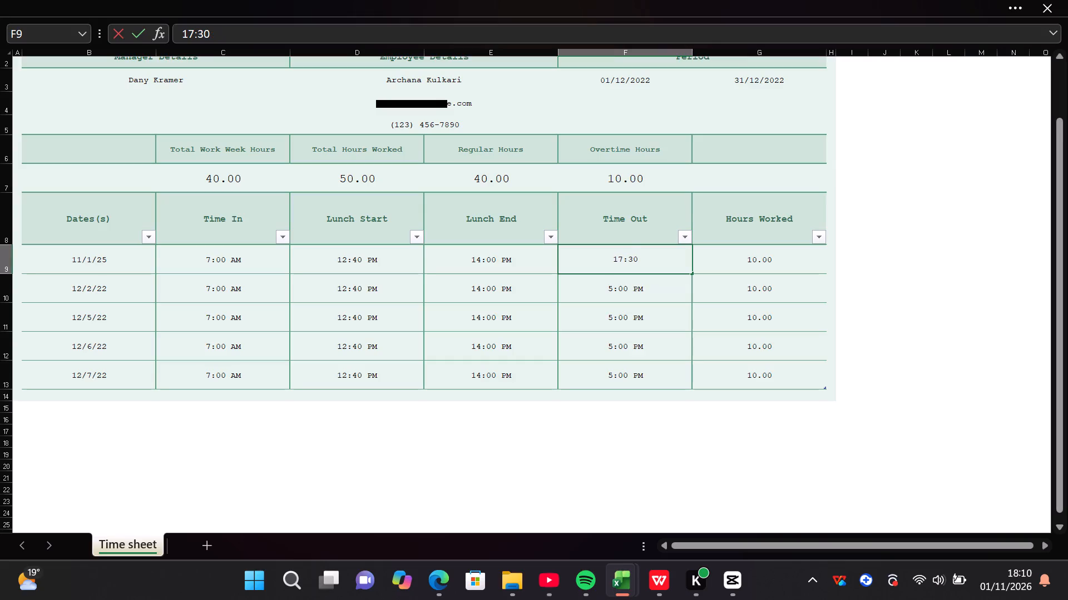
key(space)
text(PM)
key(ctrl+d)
Set the Time Out of the second entry row, dated 12/2/22, to 17:30 PM.
click(617, 289)
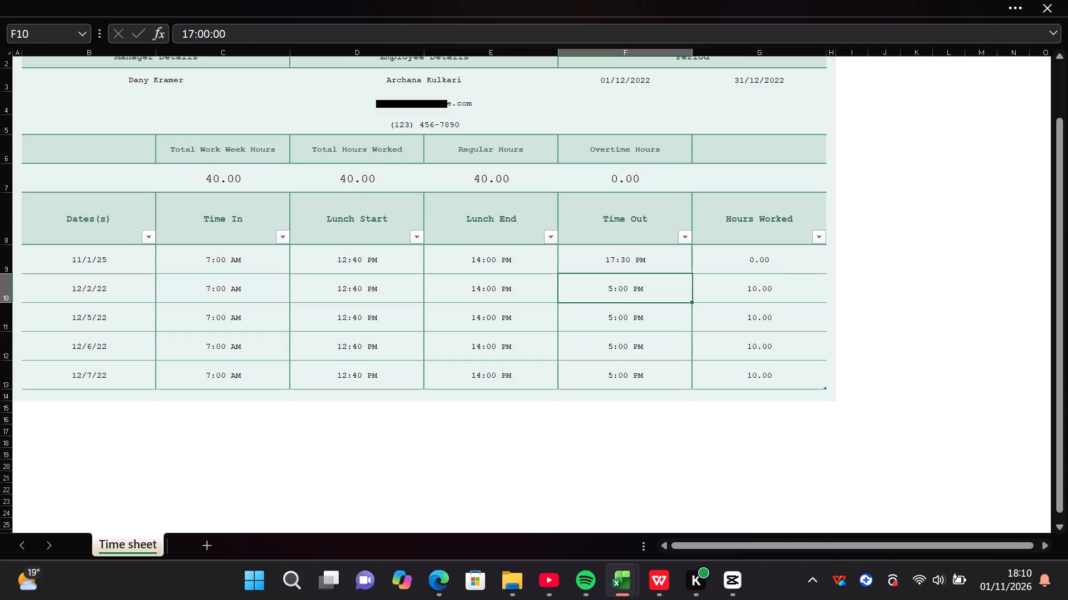
double_click(614, 293)
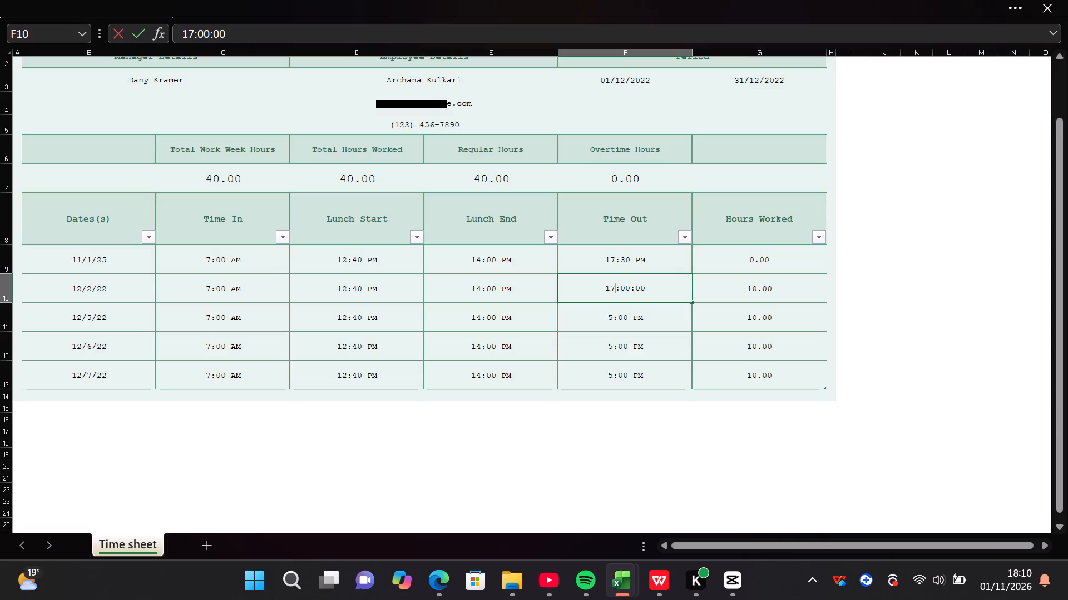
click(624, 288)
key(BackSpace)
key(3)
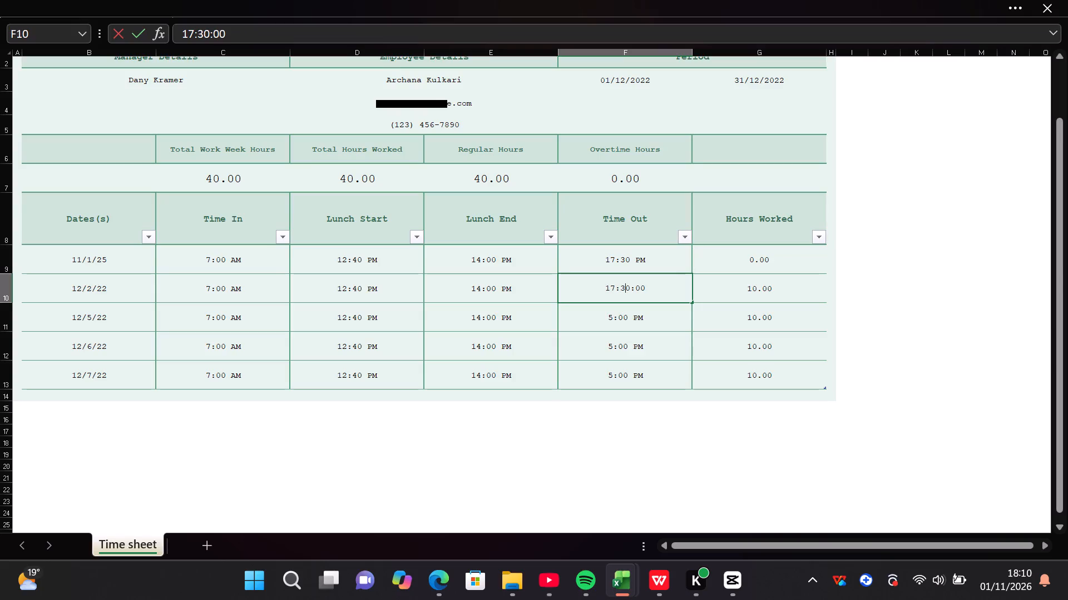
click(645, 290)
key(BackSpace)
key(BackSpace)
key(BackSpace)
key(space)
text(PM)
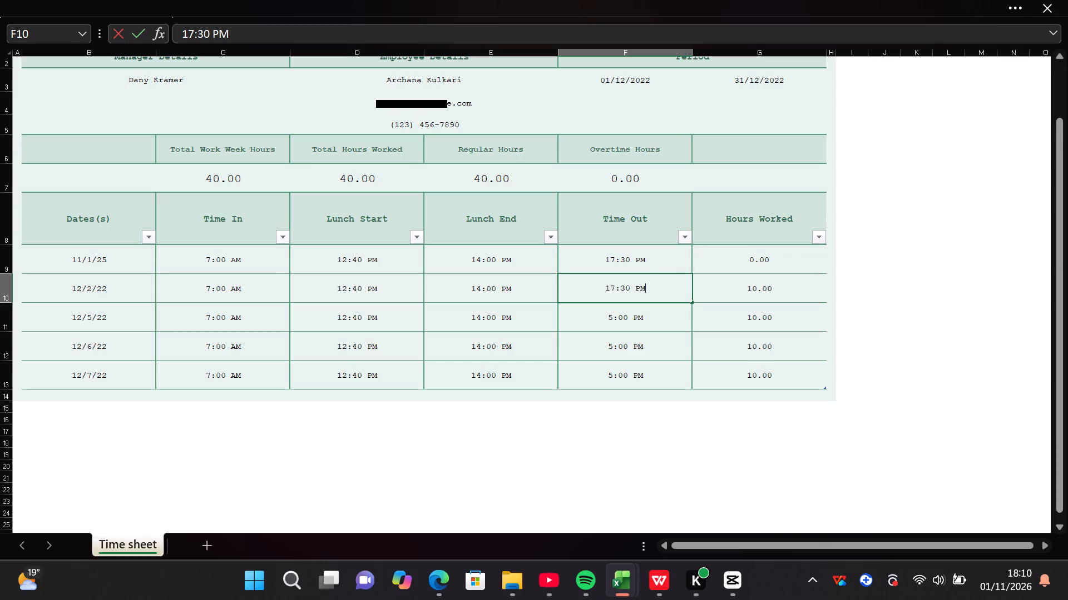
Set the Time Out of the third entry row, dated 12/5/22, to 17:30 PM.
click(616, 317)
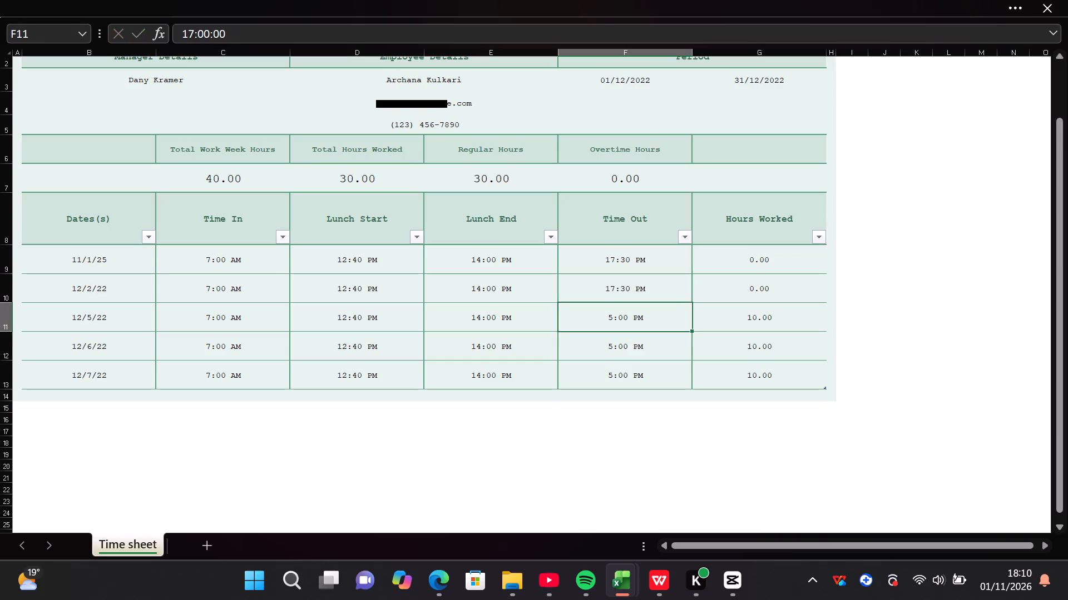
double_click(616, 320)
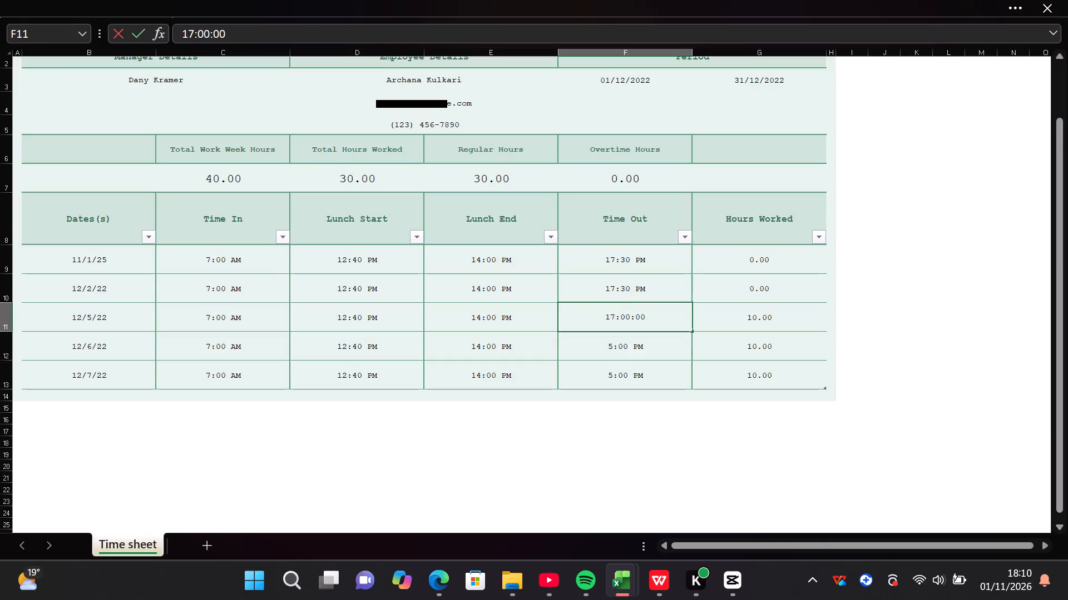
click(625, 316)
key(BackSpace)
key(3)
click(648, 321)
key(BackSpace)
key(BackSpace)
key(BackSpace)
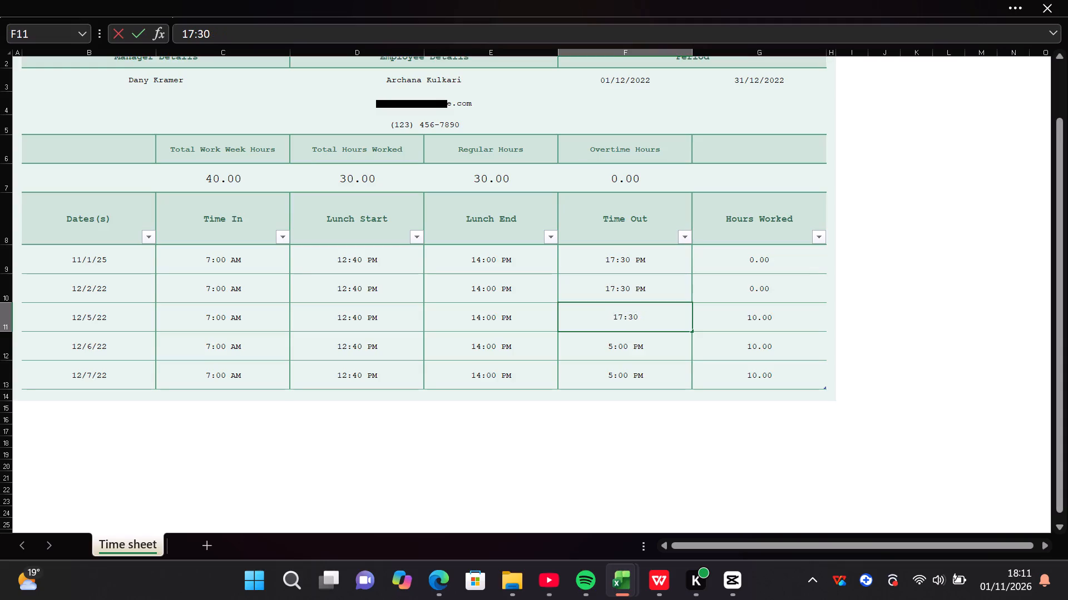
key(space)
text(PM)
Set the Time Out of the fourth entry row, dated 12/6/22, to 17:30 PM.
double_click(616, 349)
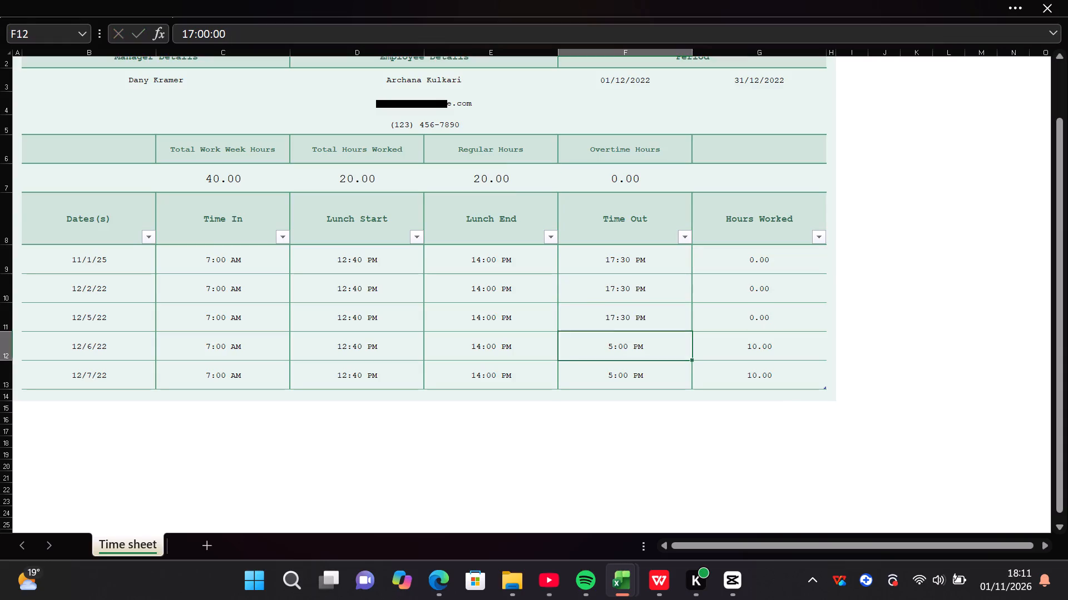
click(624, 344)
key(BackSpace)
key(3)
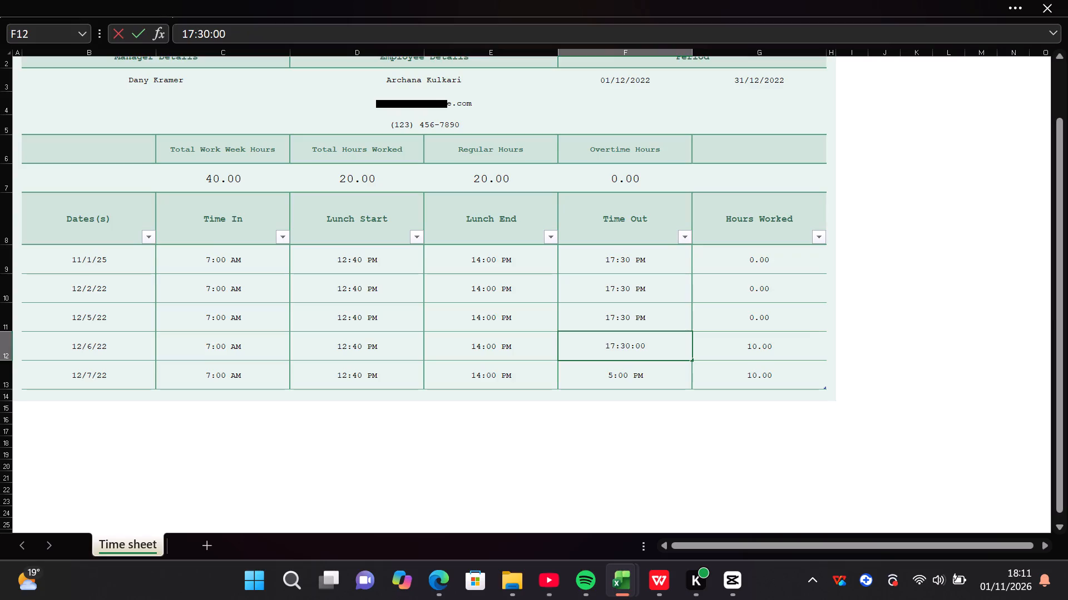
click(646, 346)
key(BackSpace)
key(BackSpace)
key(BackSpace)
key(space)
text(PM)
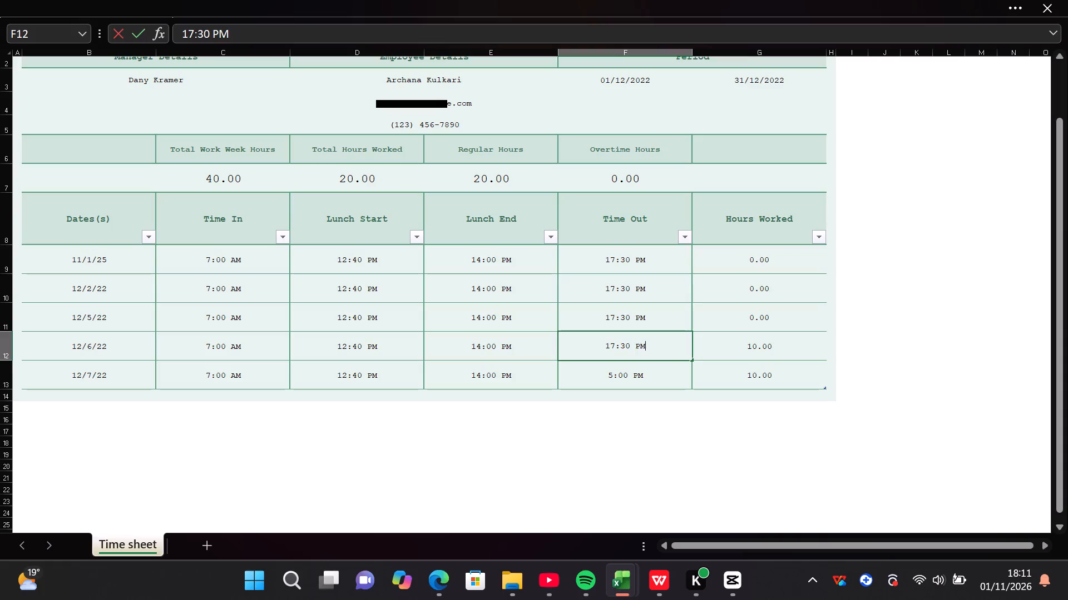
Set the Time Out of the fifth entry row, dated 12/7/22, to 17:30 PM.
click(614, 378)
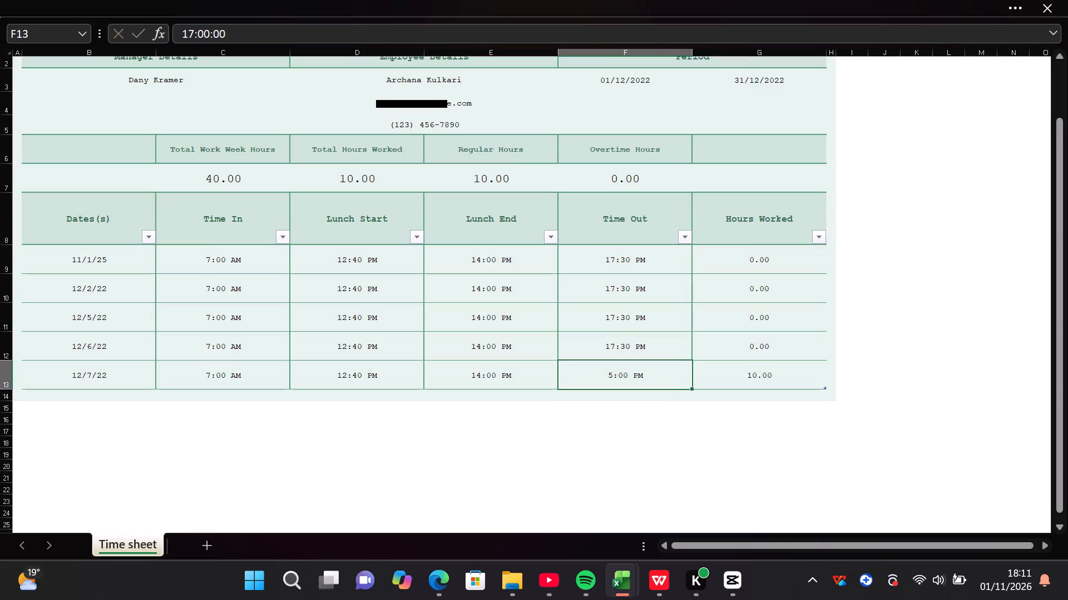
click(613, 374)
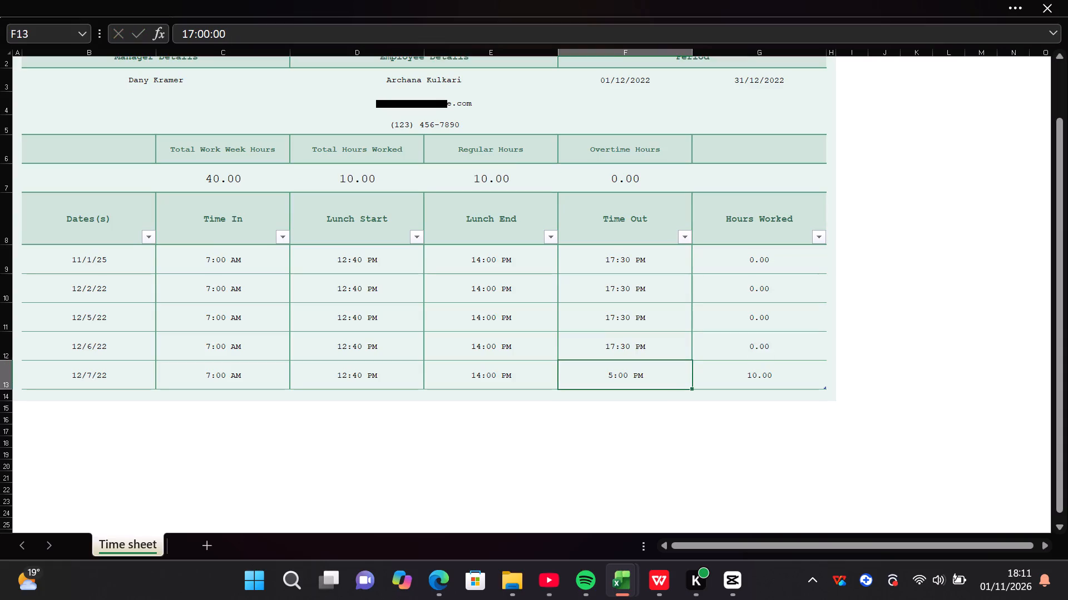
double_click(613, 374)
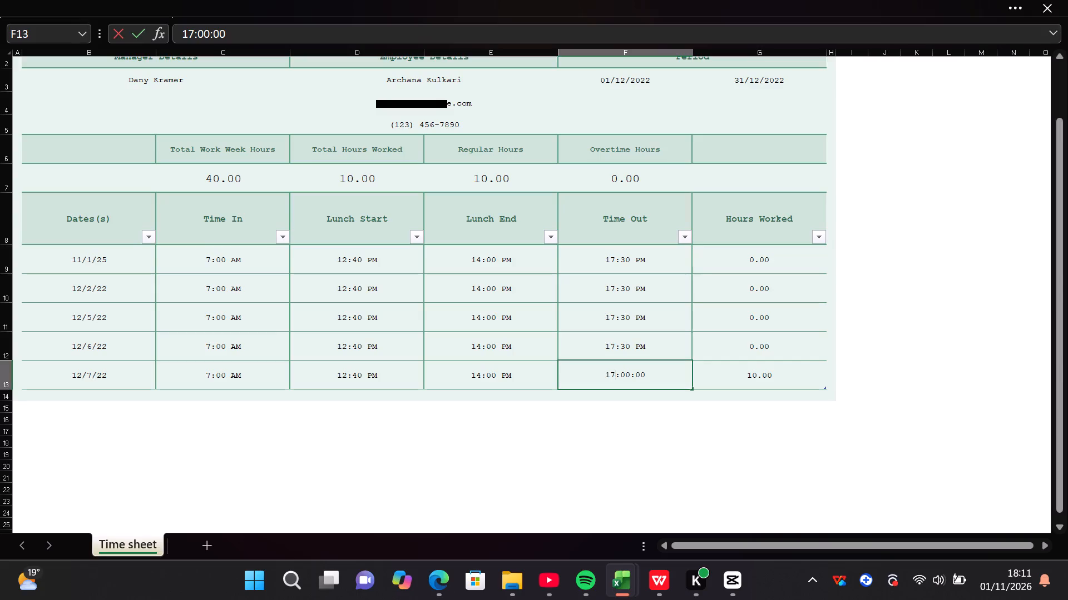
click(625, 377)
key(BackSpace)
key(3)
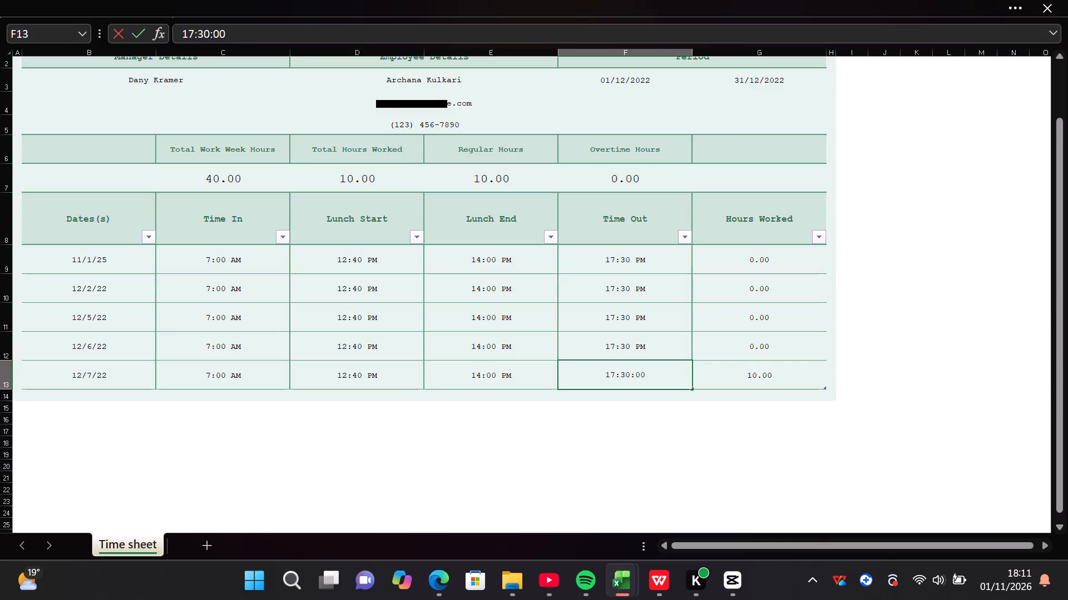
click(652, 374)
key(BackSpace)
key(BackSpace)
key(BackSpace)
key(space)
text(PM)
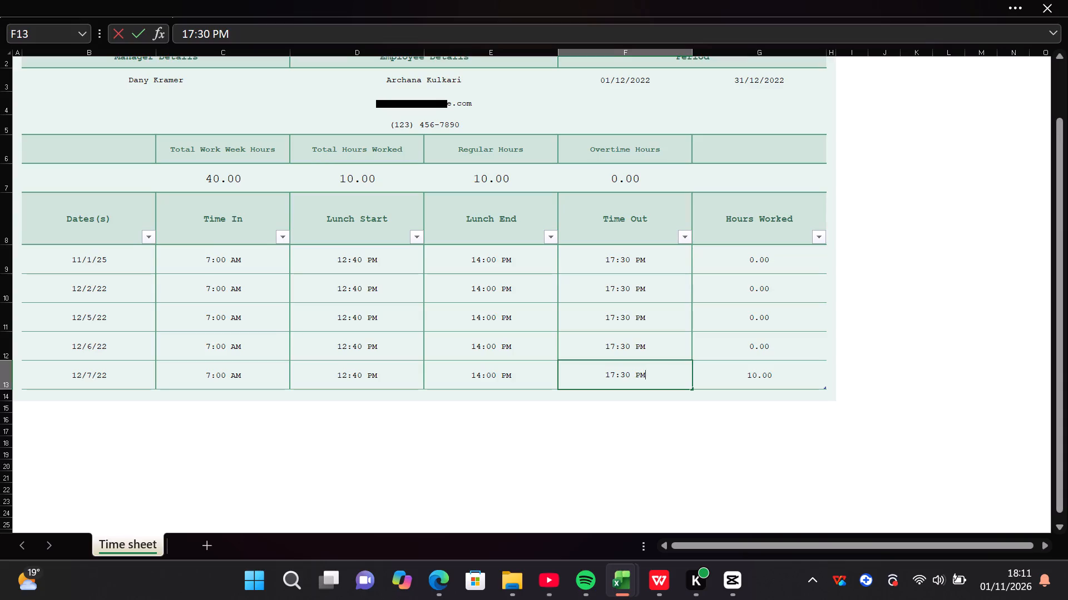
Change the Total Work Week Hours value to read 40 HOURS.
click(221, 181)
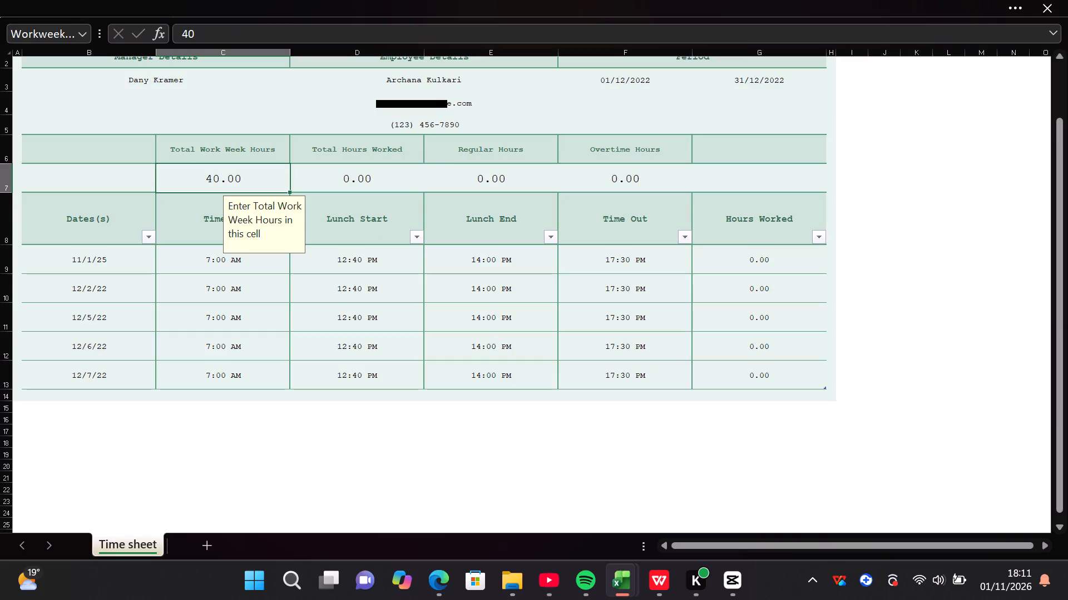
click(223, 181)
double_click(218, 180)
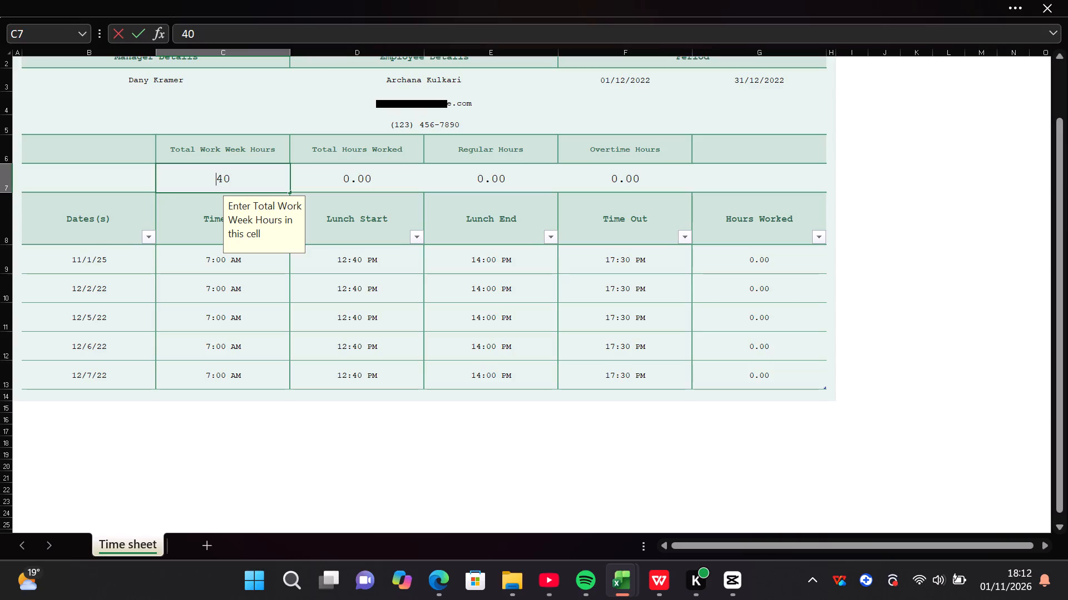
click(235, 178)
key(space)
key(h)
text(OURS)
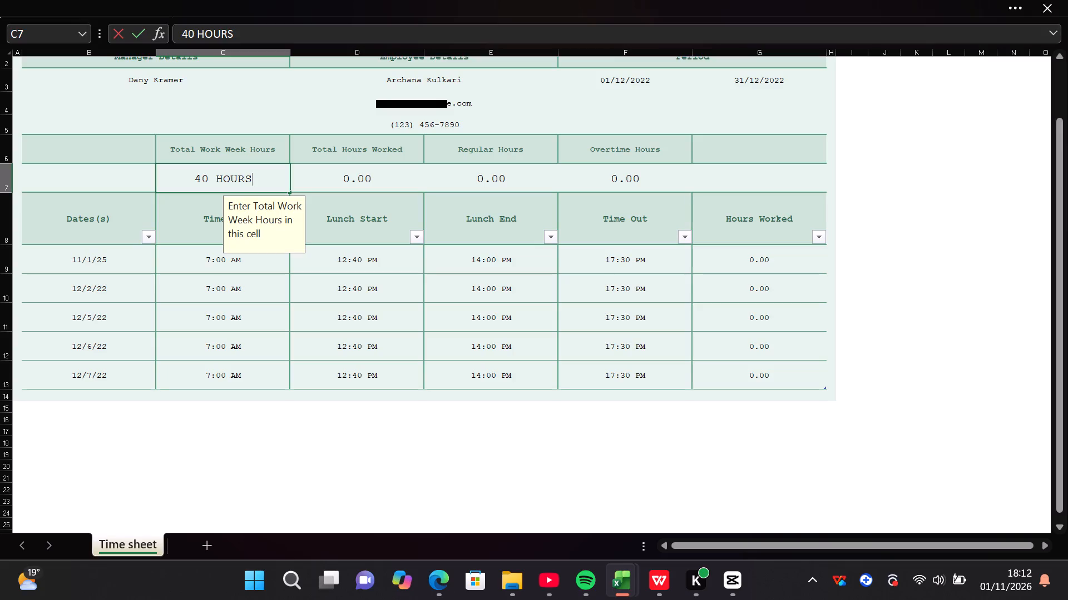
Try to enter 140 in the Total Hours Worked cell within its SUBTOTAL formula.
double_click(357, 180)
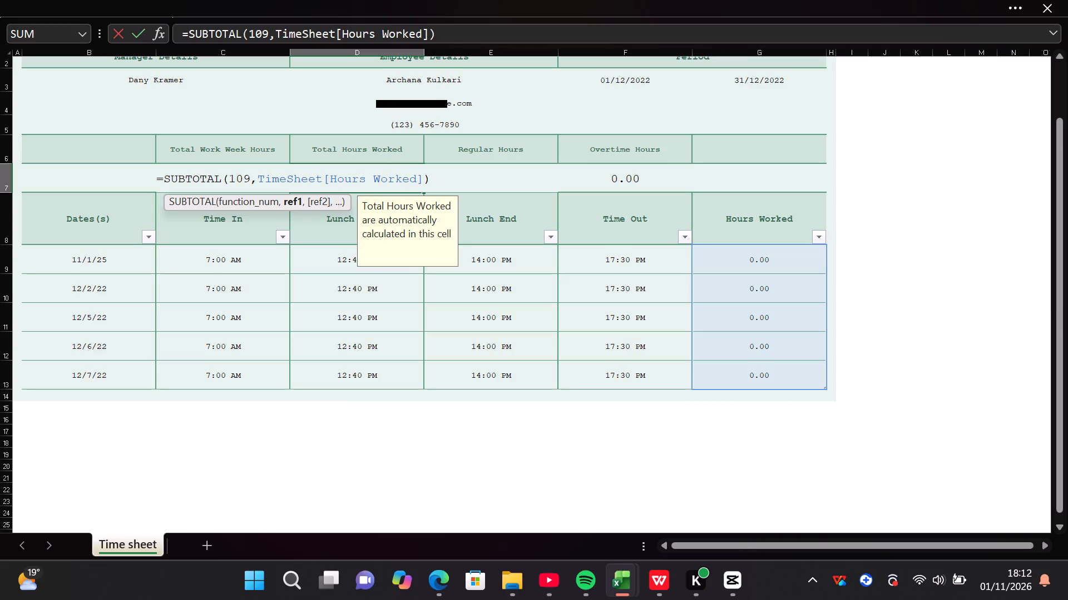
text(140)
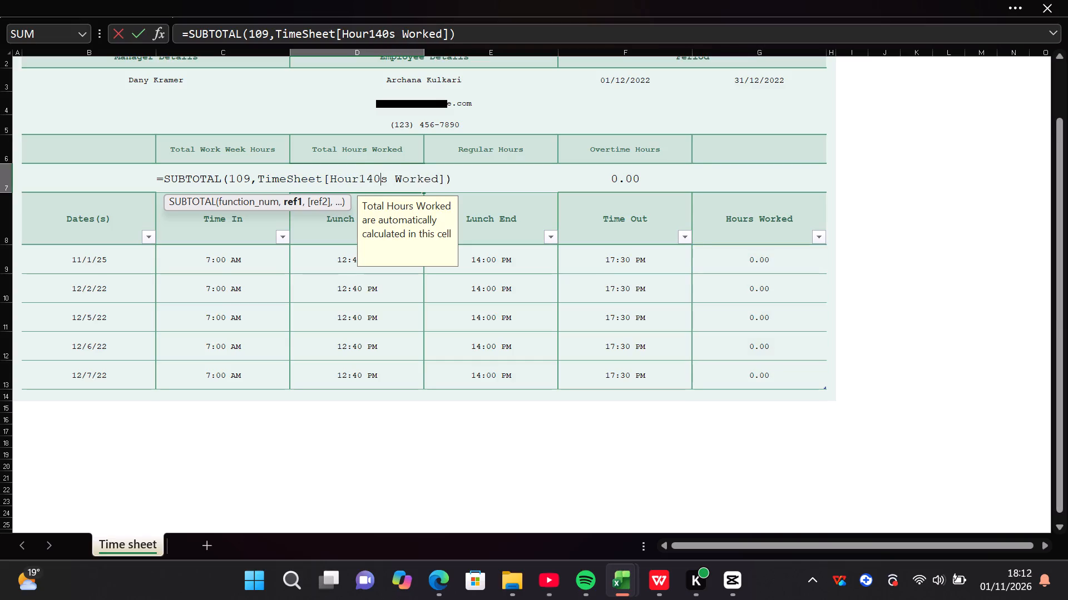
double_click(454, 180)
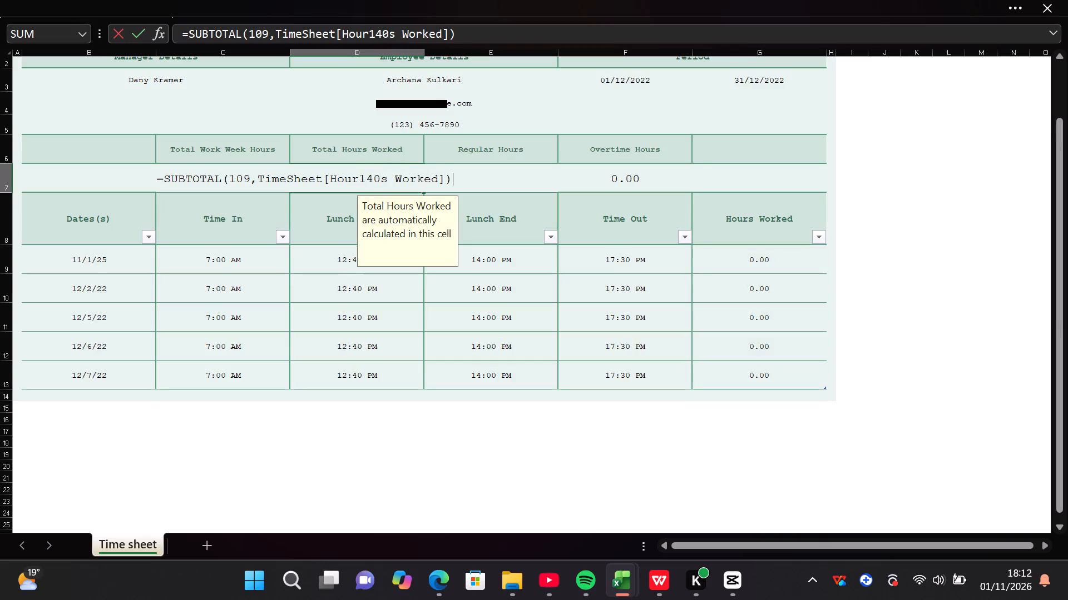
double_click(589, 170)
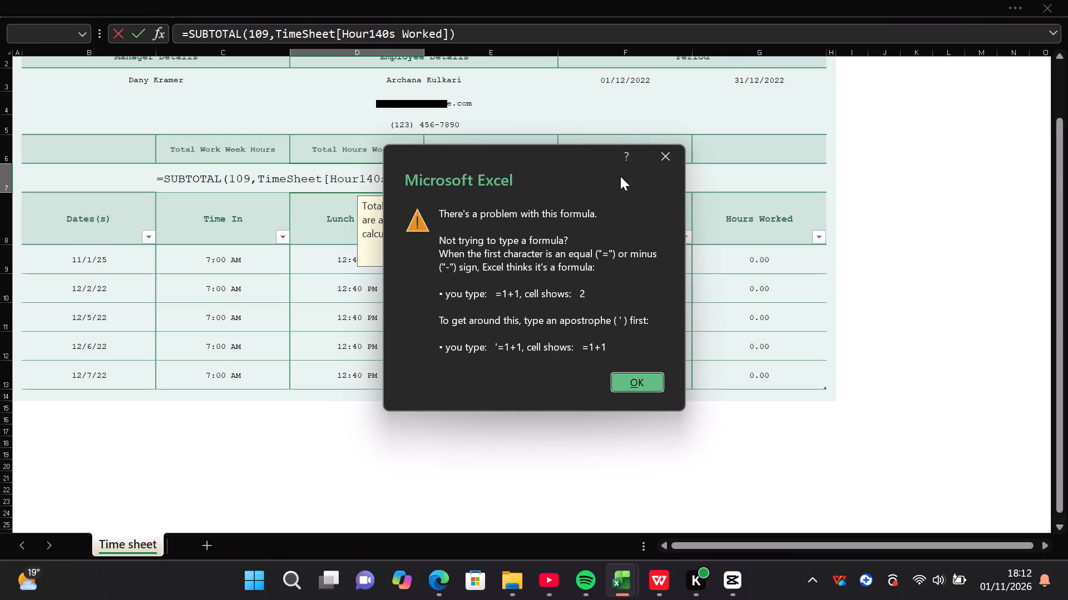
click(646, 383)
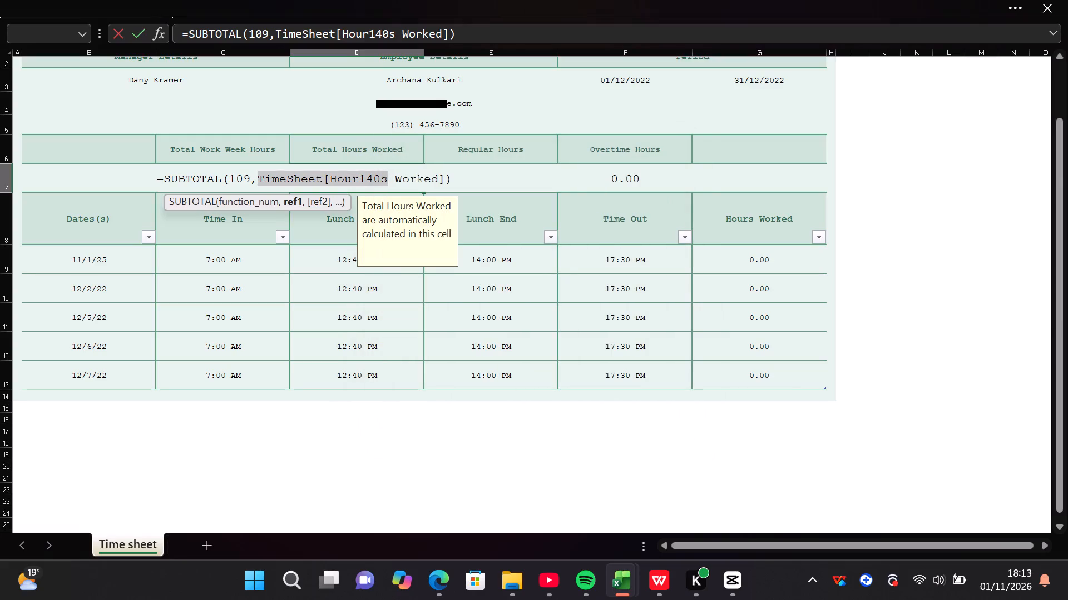
Remove the TimeSheet table reference and comma from the Total Hours Worked SUBTOTAL formula, browse its function numbers, and try to commit it.
key(BackSpace)
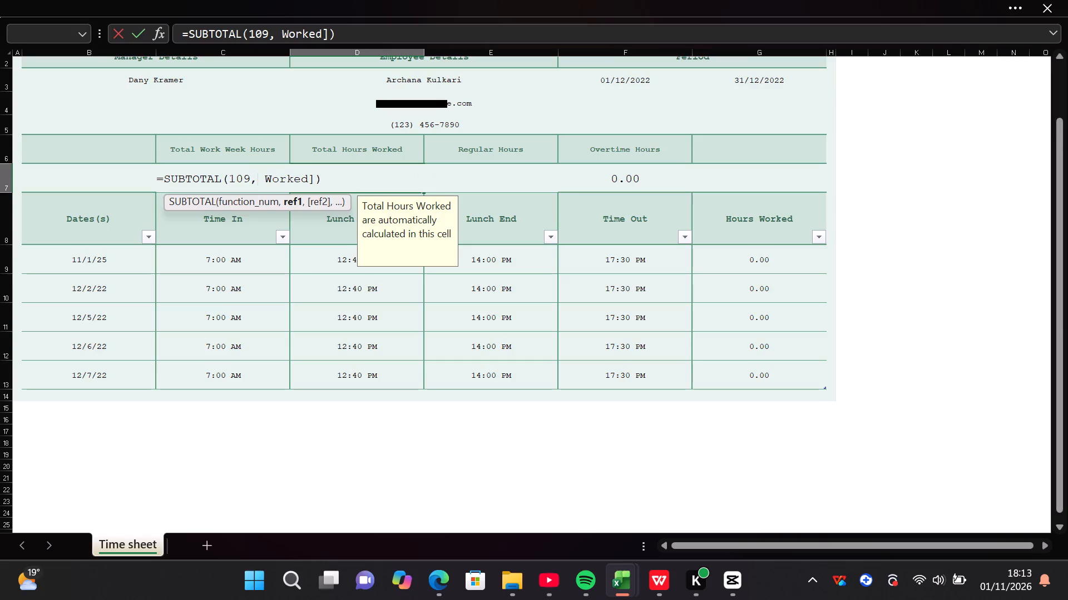
key(BackSpace)
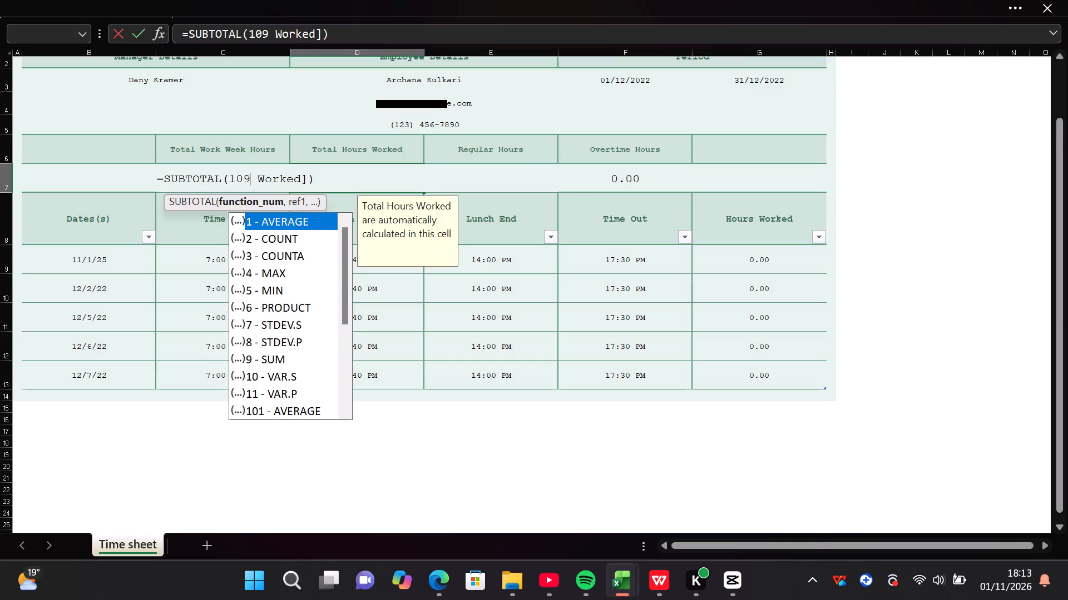
click(293, 237)
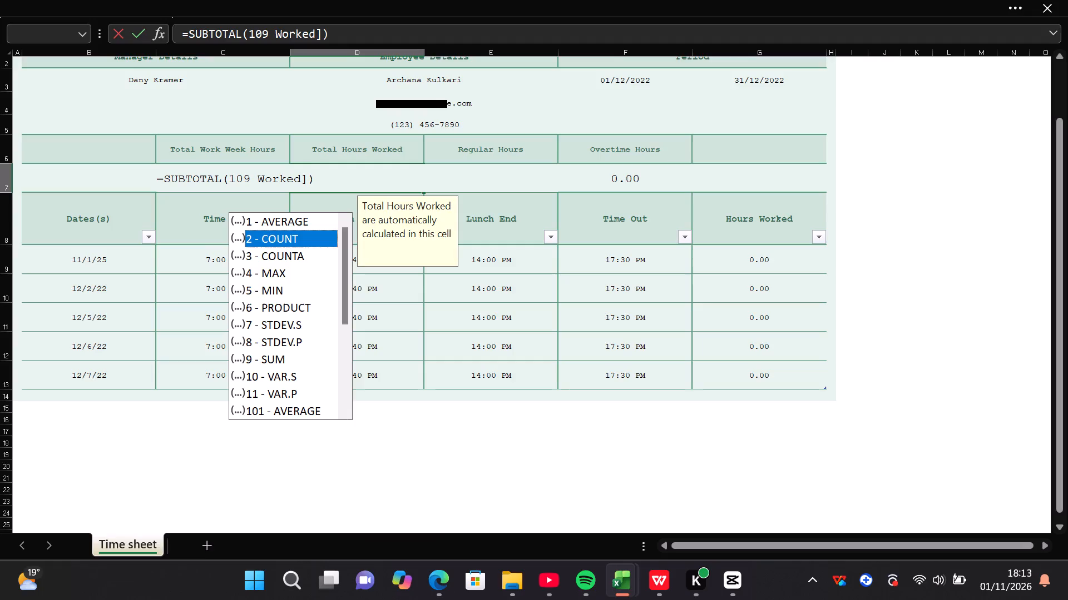
scroll(260, 174, down, 1)
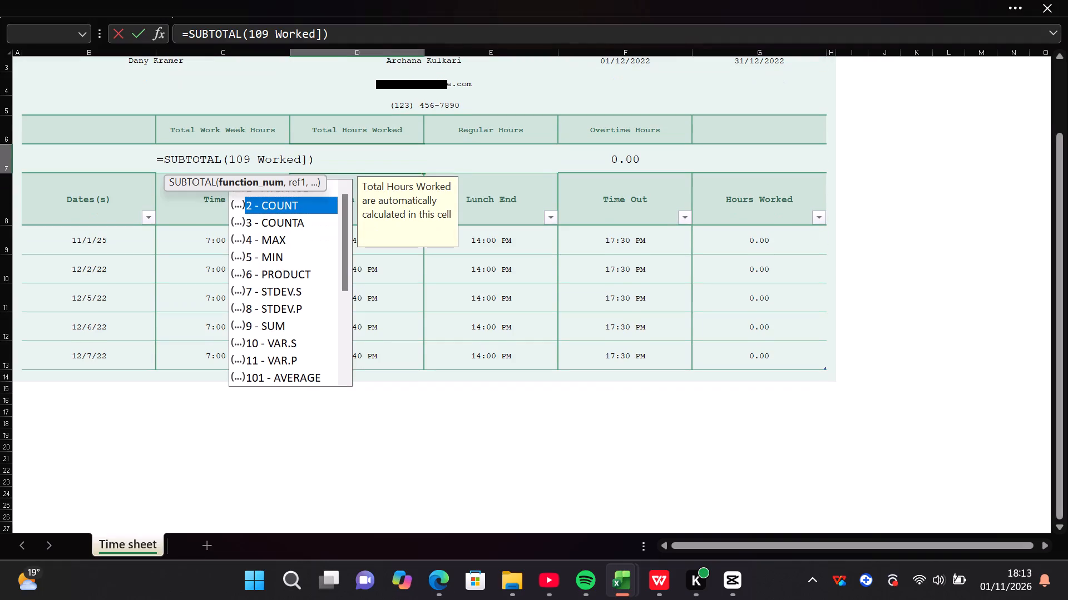
scroll(287, 351, down, 3)
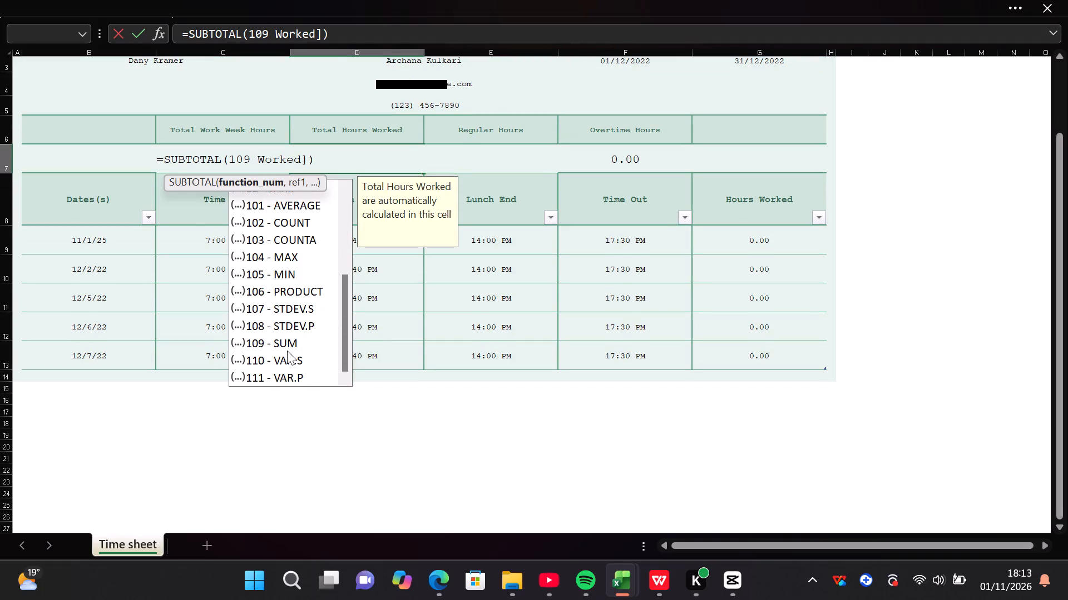
scroll(287, 351, down, 1)
click(303, 447)
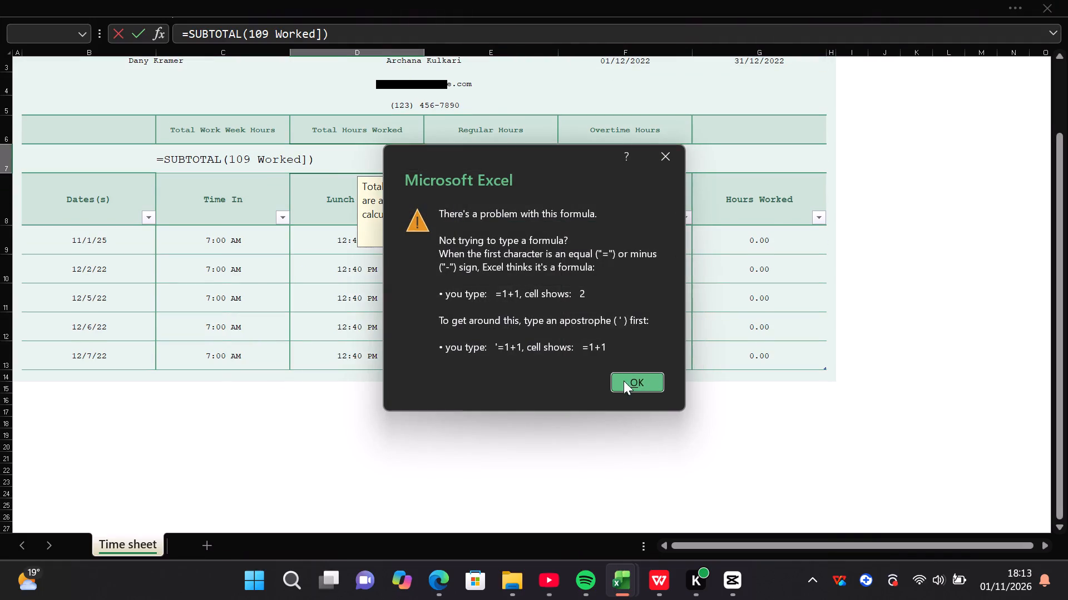
click(630, 386)
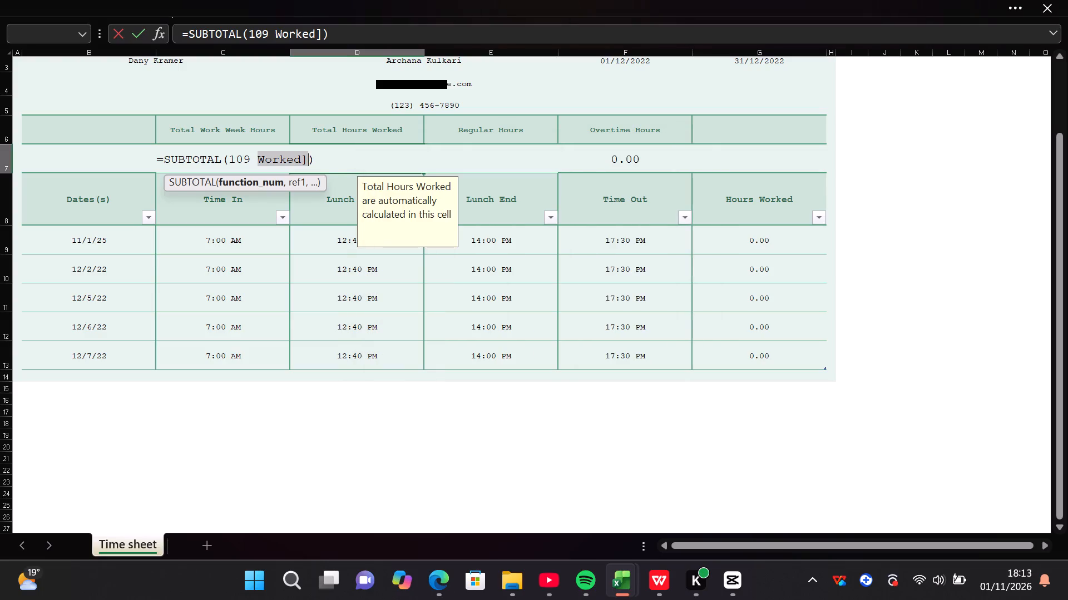
Replace the leftover "Worked]" text in the Total Hours Worked formula with the cell range C14:C25 and try to commit it.
click(343, 397)
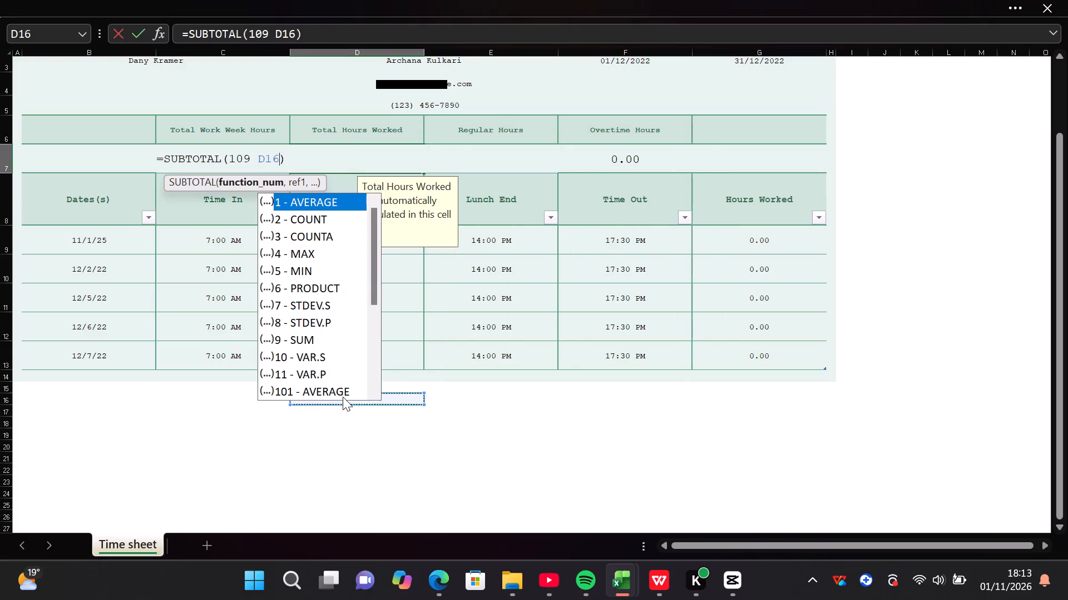
click(378, 463)
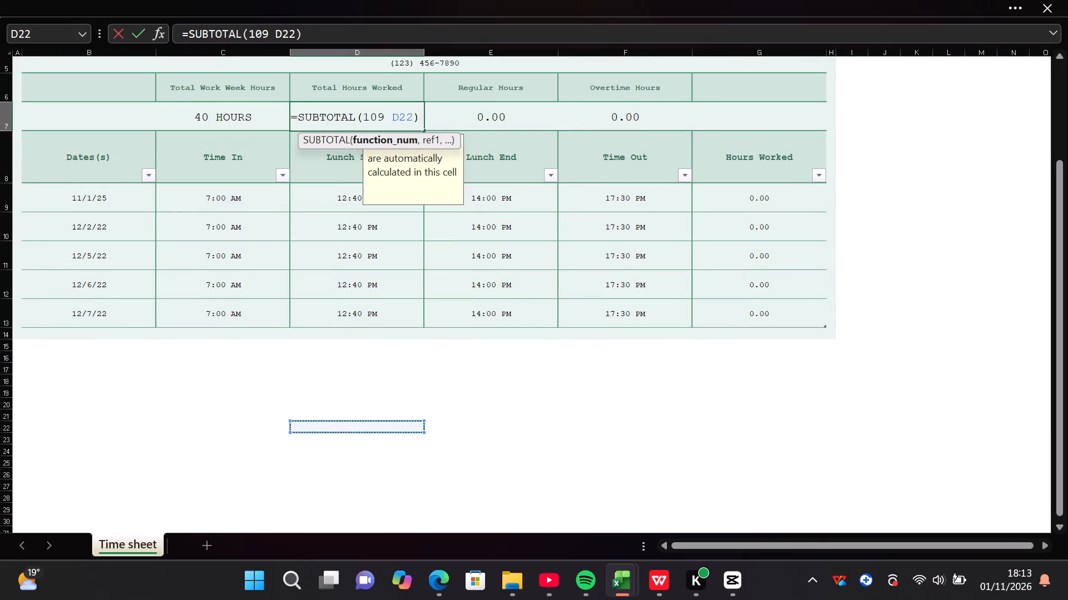
click(154, 341)
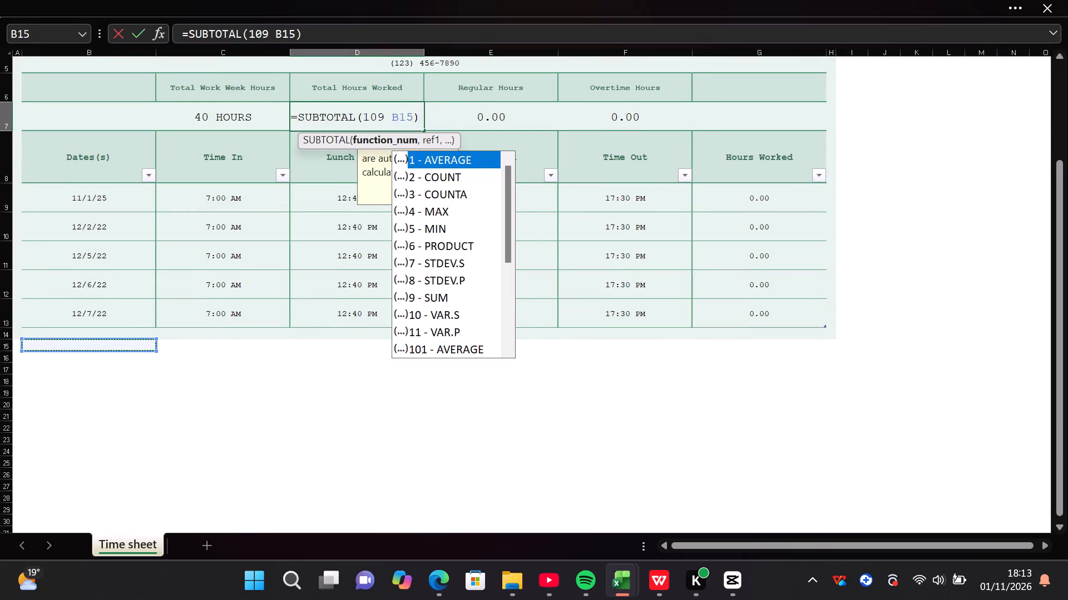
click(154, 341)
drag(155, 343, 206, 344)
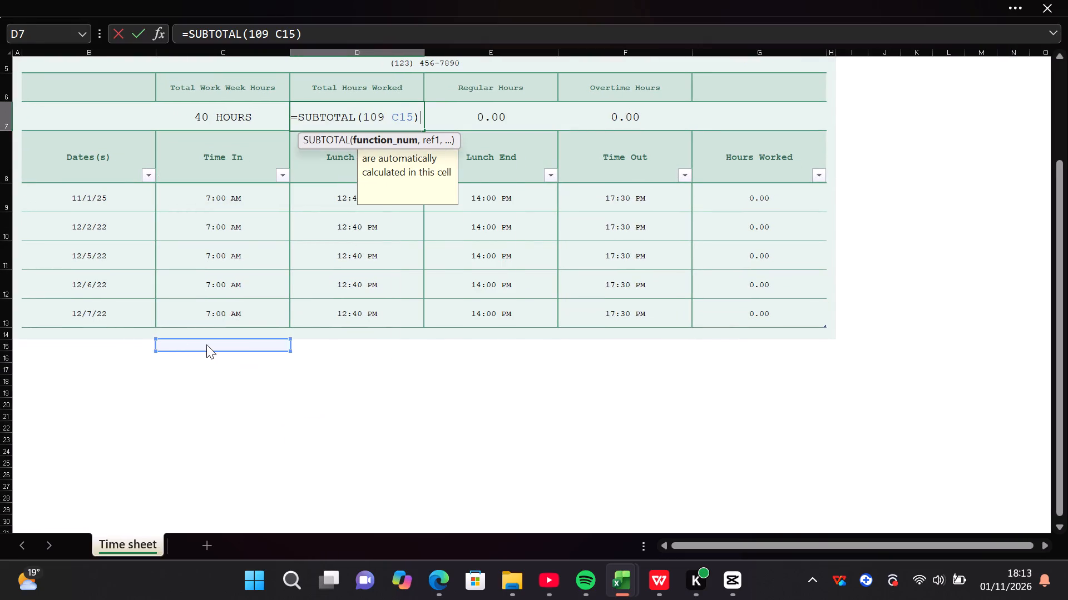
drag(206, 344, 271, 459)
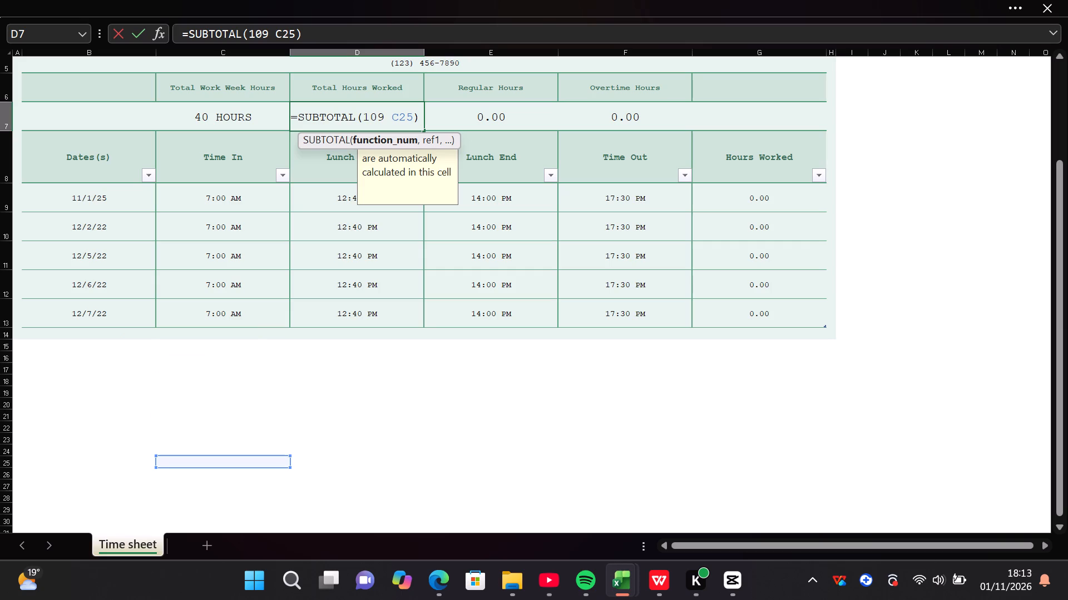
drag(156, 458, 156, 401)
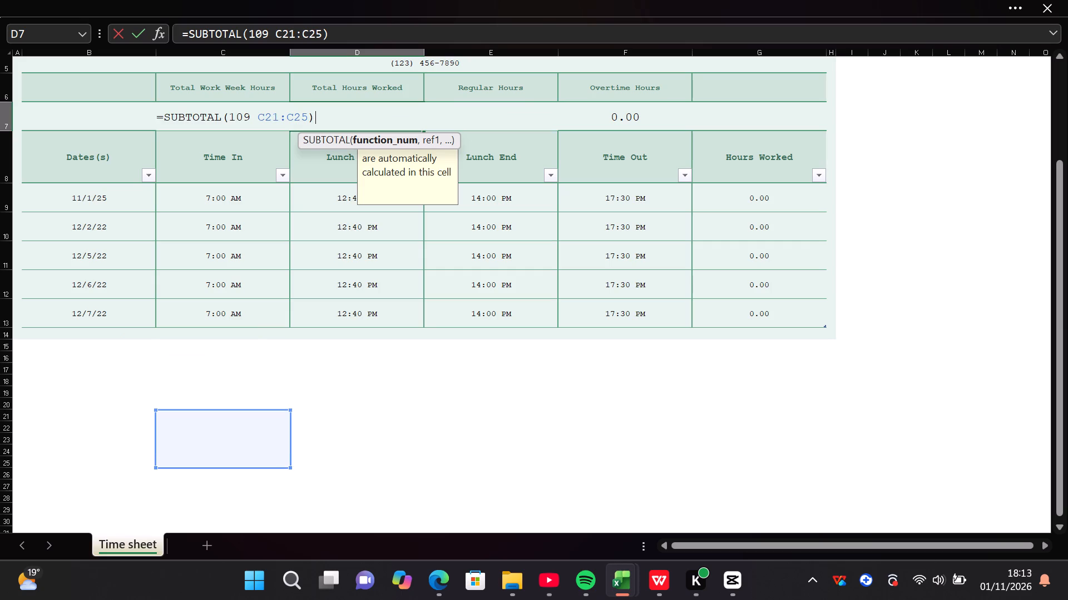
drag(156, 401, 141, 320)
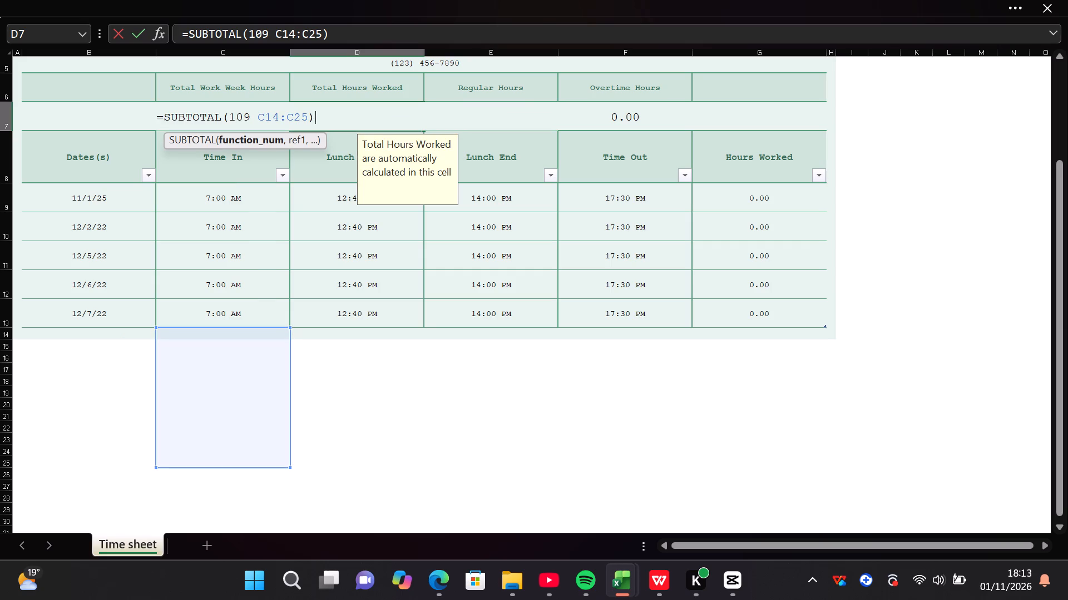
click(108, 392)
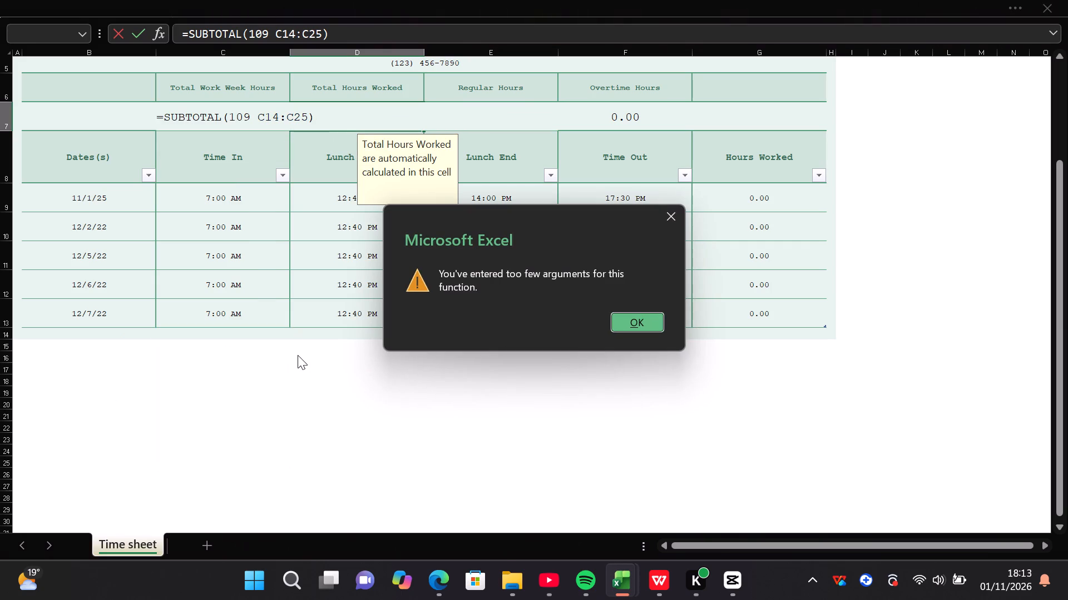
click(643, 321)
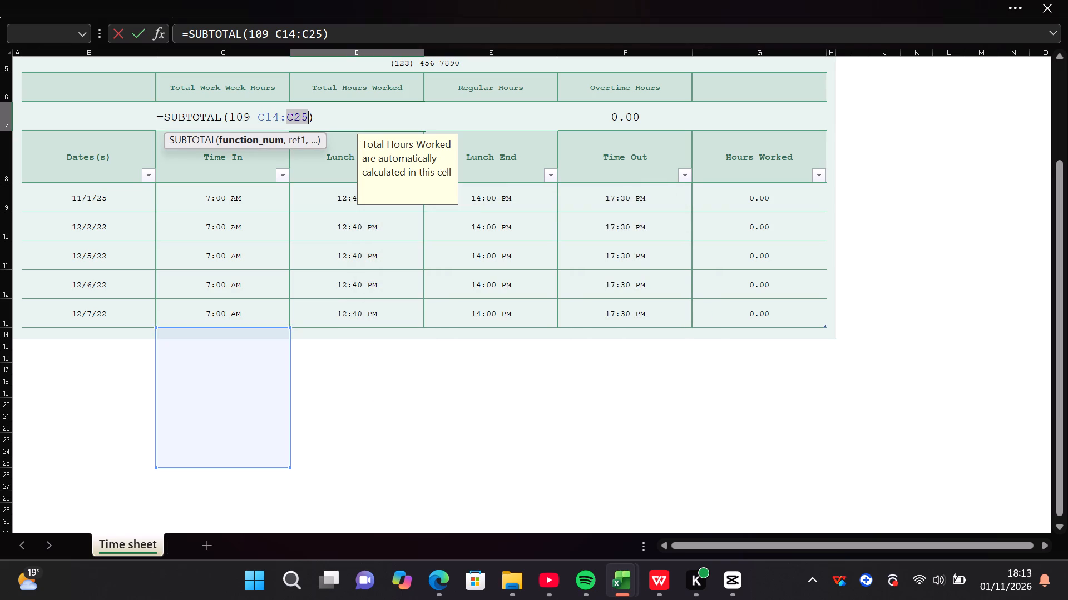
Resize the range referenced in the Total Hours Worked formula to A15:H25 and try to commit it.
drag(291, 329, 600, 323)
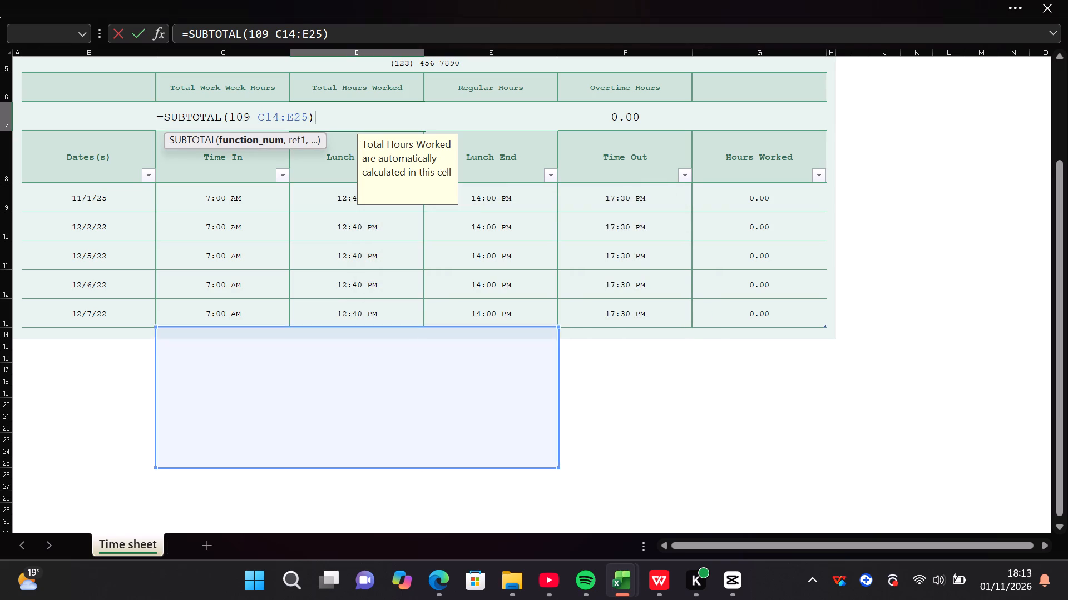
drag(600, 323, 834, 342)
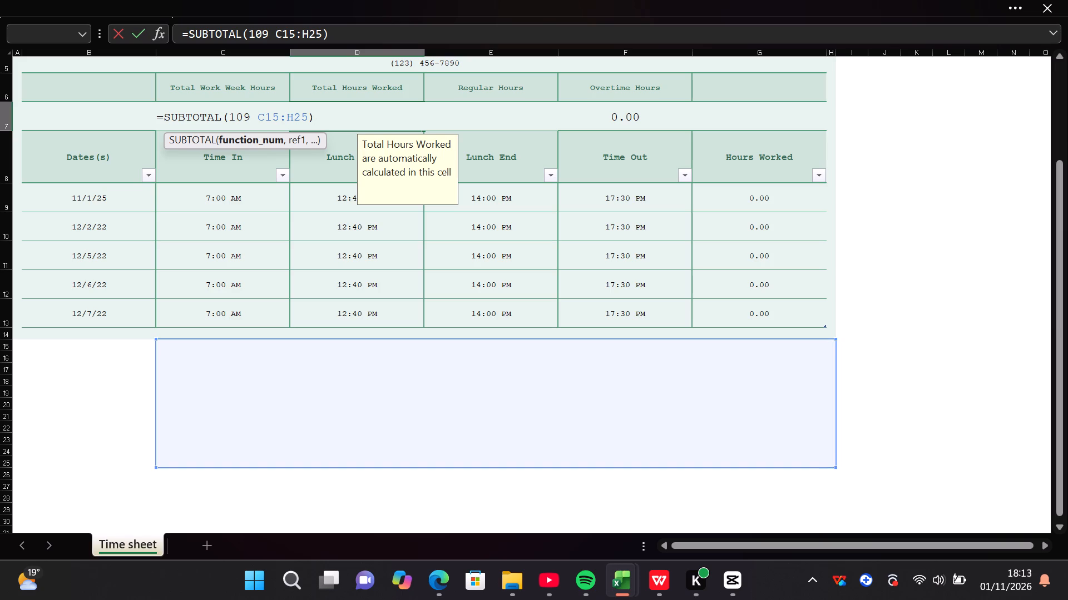
drag(153, 347, 138, 347)
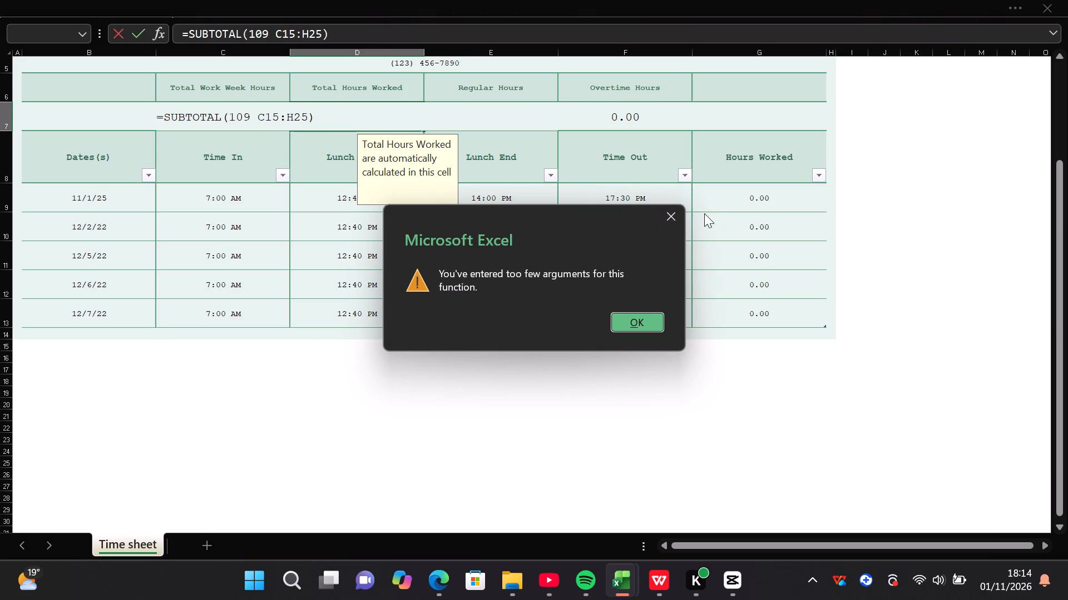
click(673, 214)
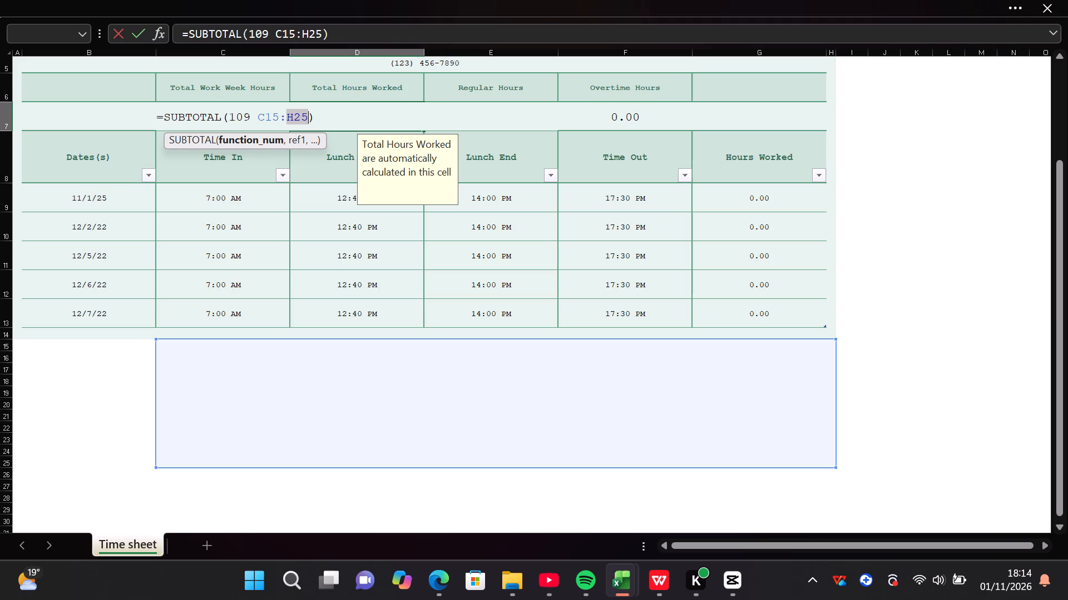
drag(154, 341, 111, 339)
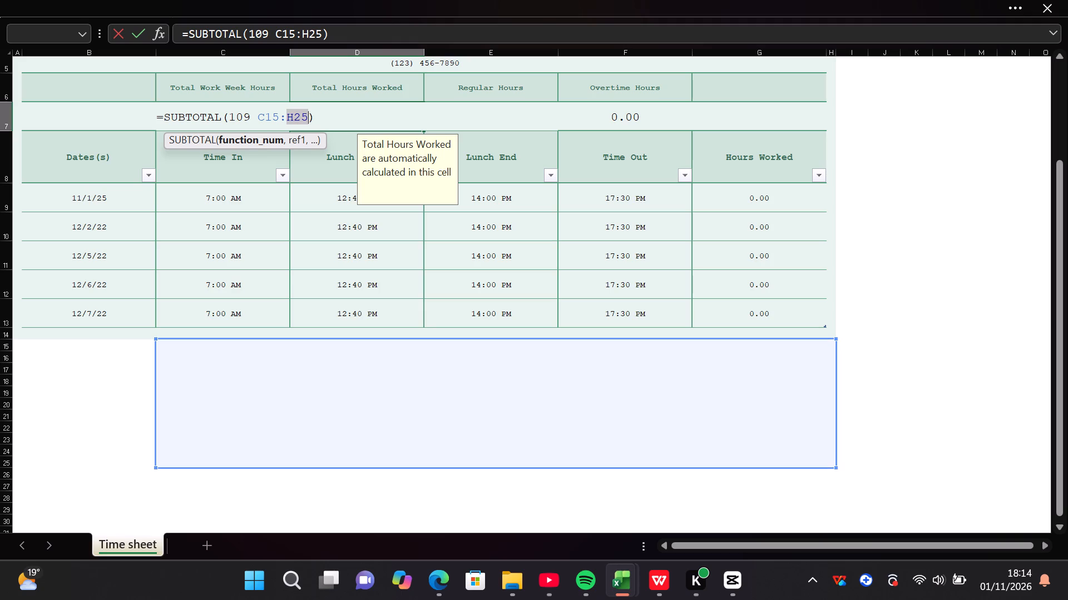
drag(111, 339, 19, 333)
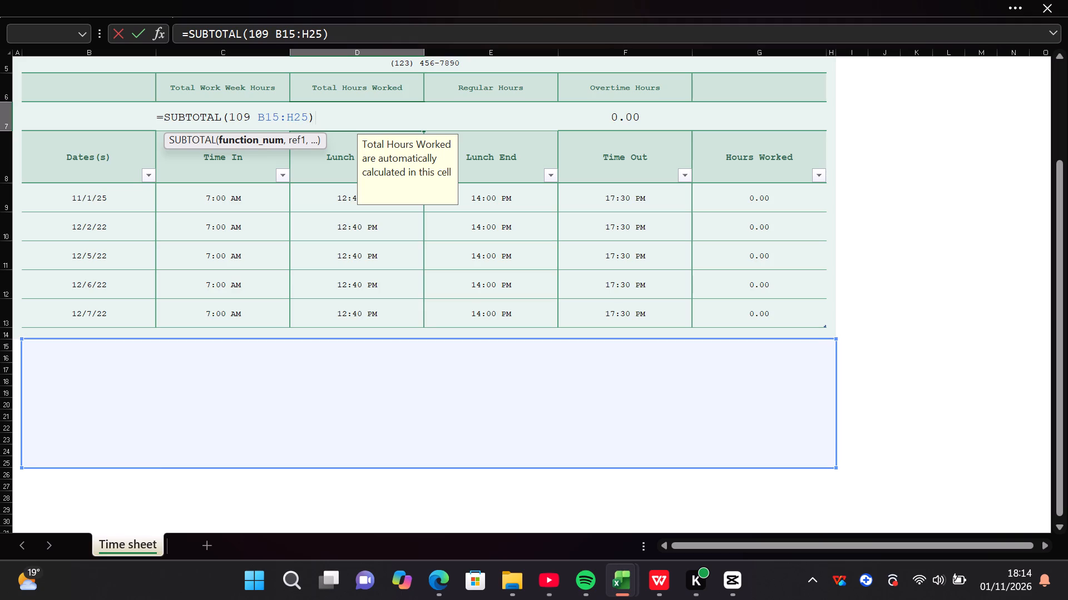
drag(19, 333, 7, 333)
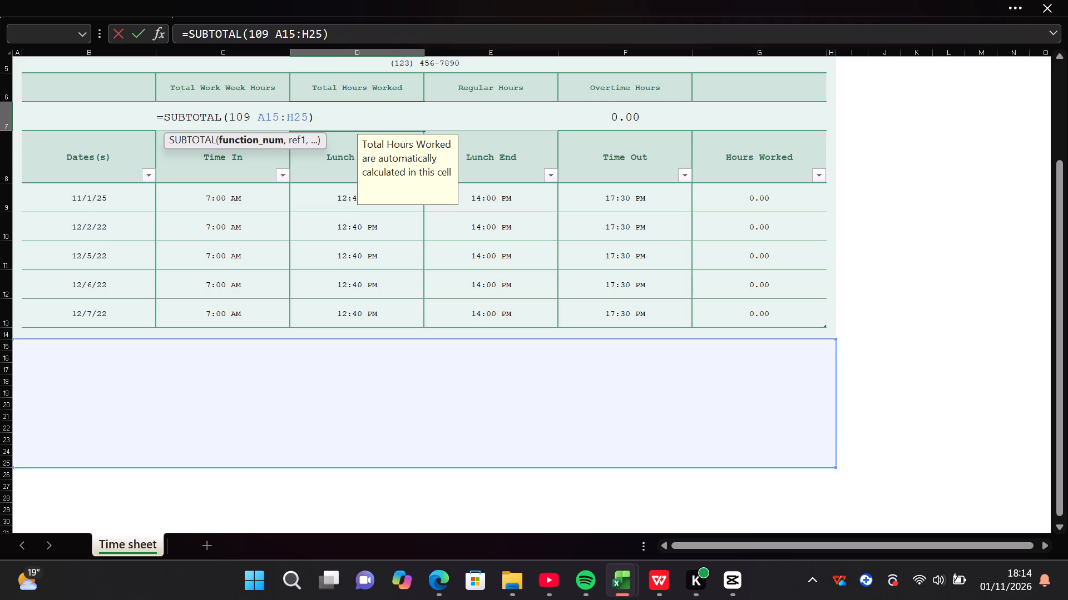
drag(835, 470, 835, 482)
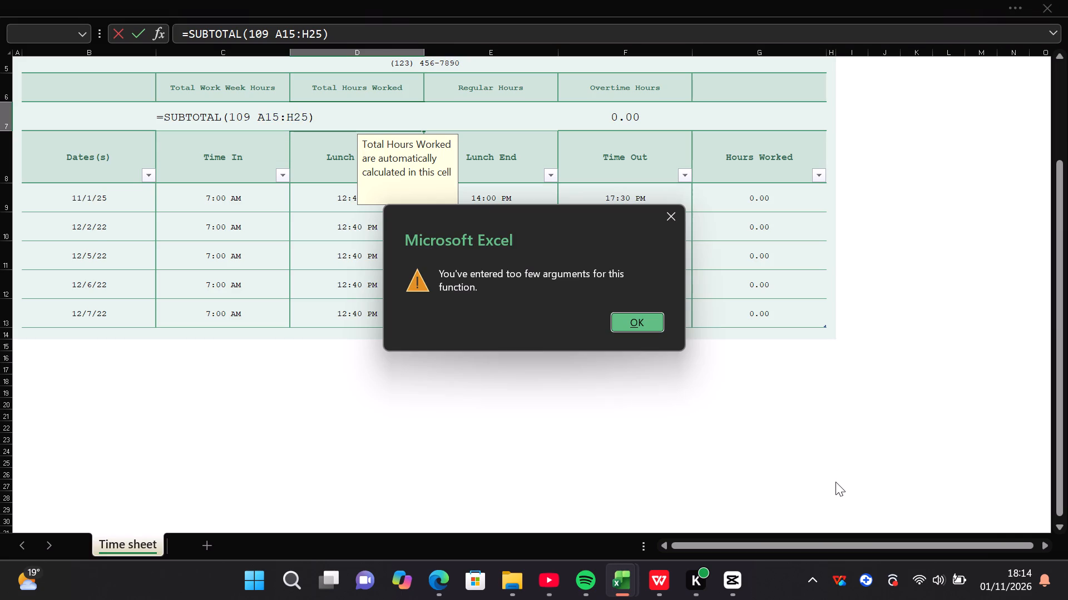
scroll(690, 277, left, 2)
click(634, 323)
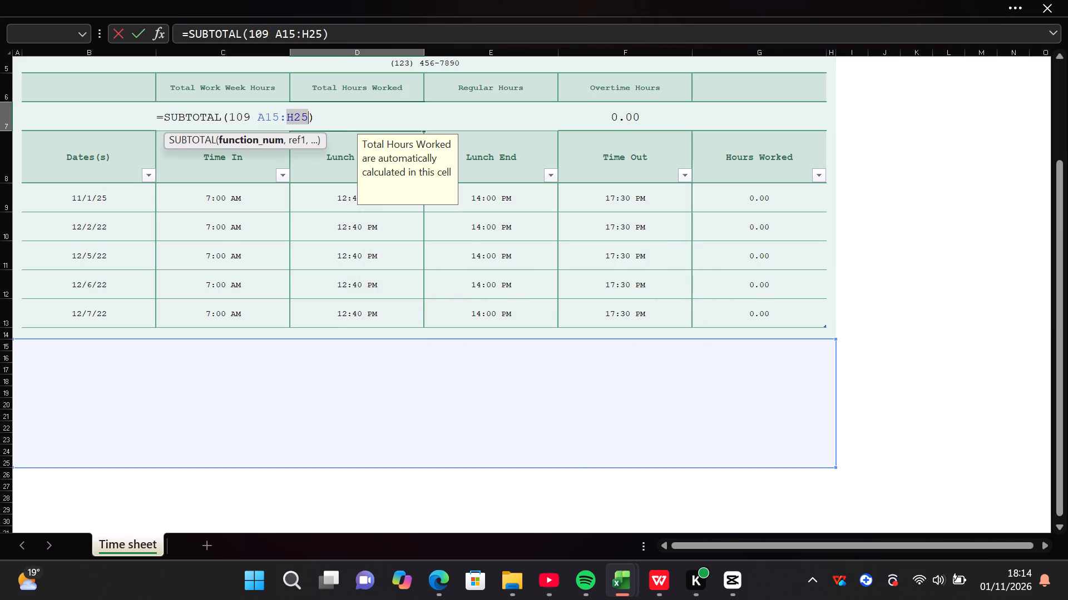
Extend the range referenced in the Total Hours Worked formula down to A15:H58.
click(834, 468)
drag(834, 468, 838, 497)
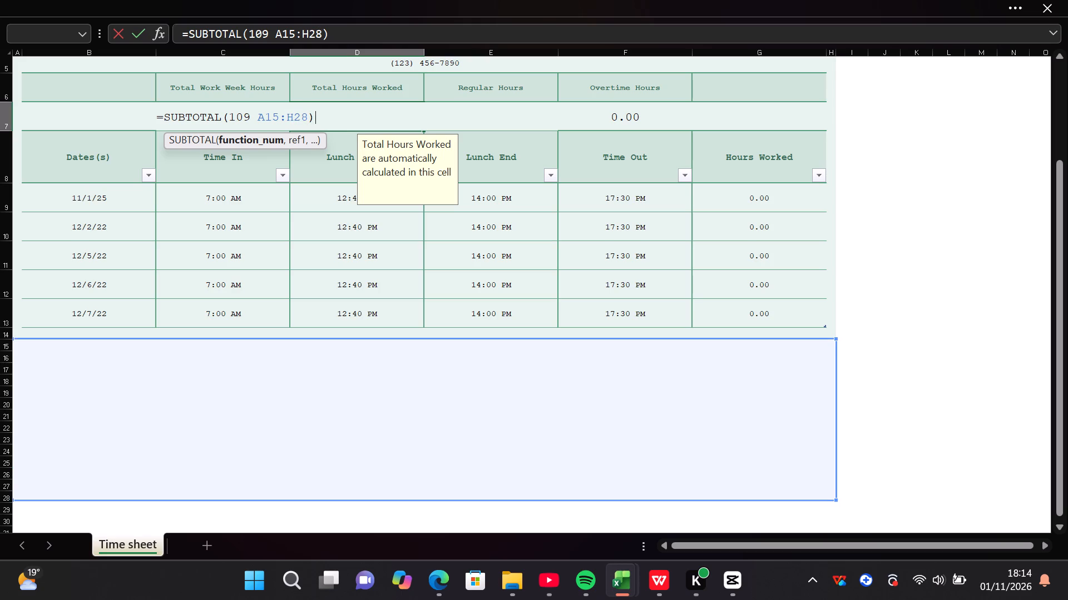
drag(838, 497, 845, 553)
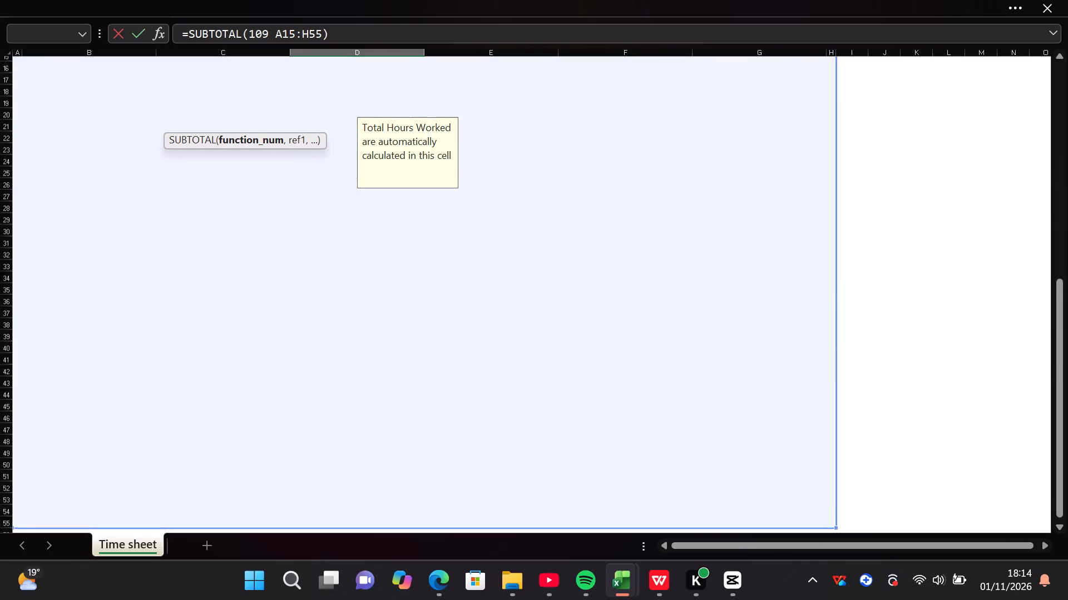
drag(845, 553, 838, 501)
scroll(802, 388, up, 2)
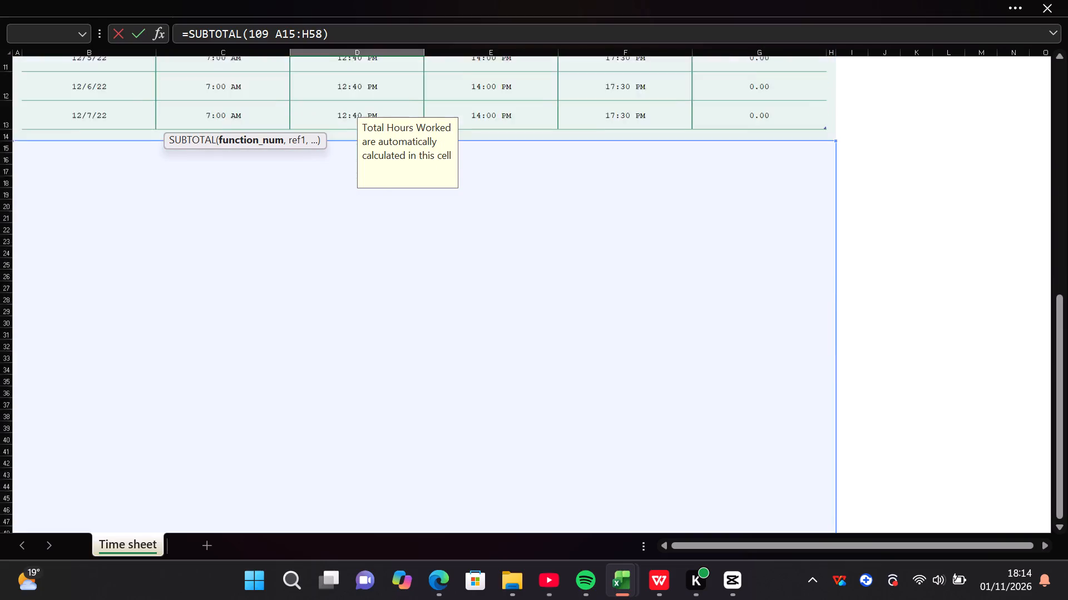
scroll(802, 388, down, 1)
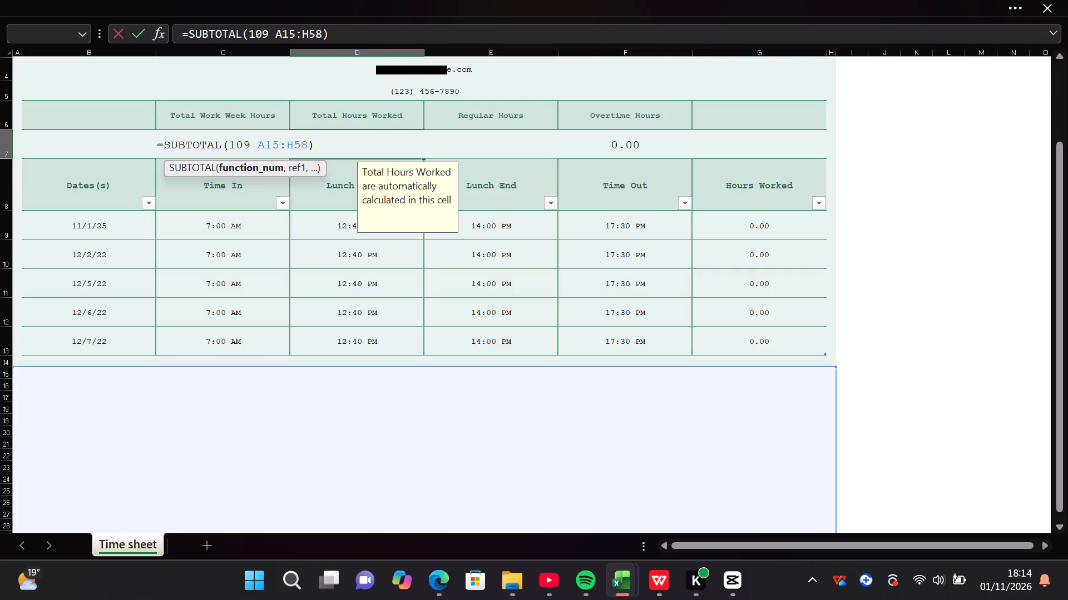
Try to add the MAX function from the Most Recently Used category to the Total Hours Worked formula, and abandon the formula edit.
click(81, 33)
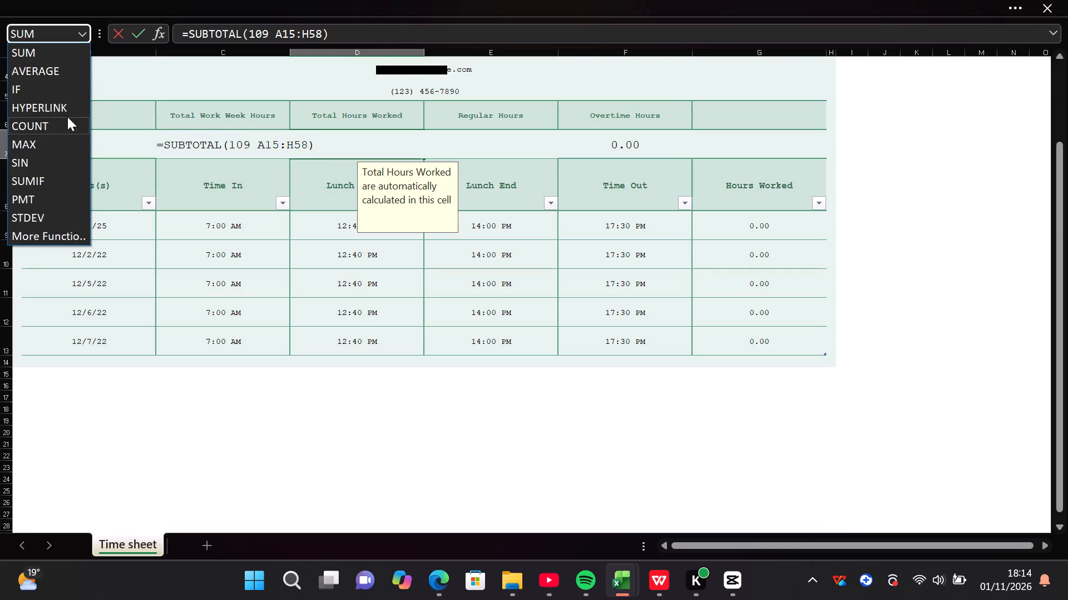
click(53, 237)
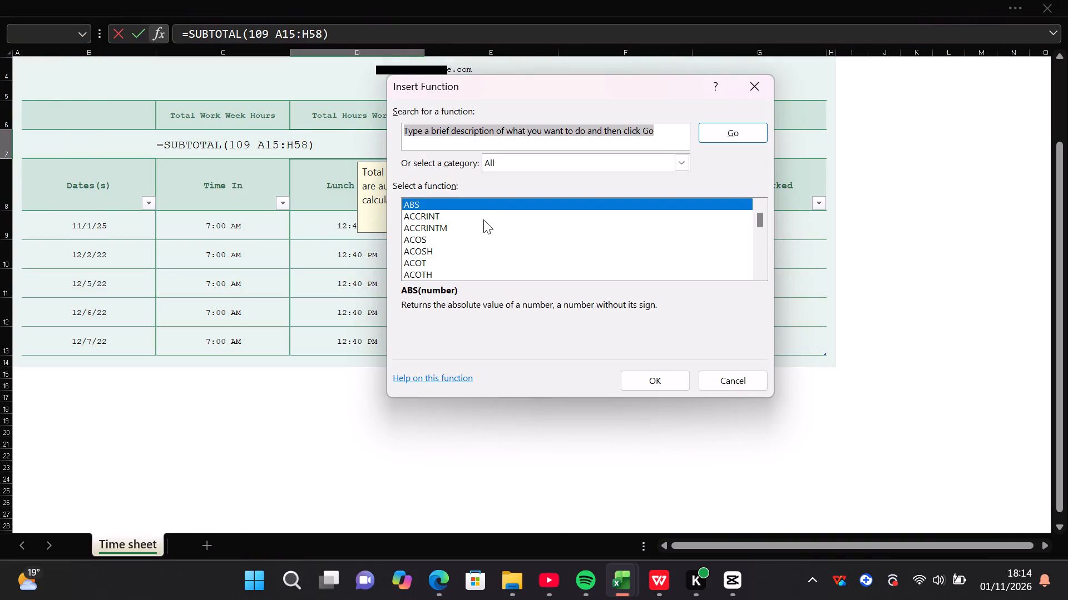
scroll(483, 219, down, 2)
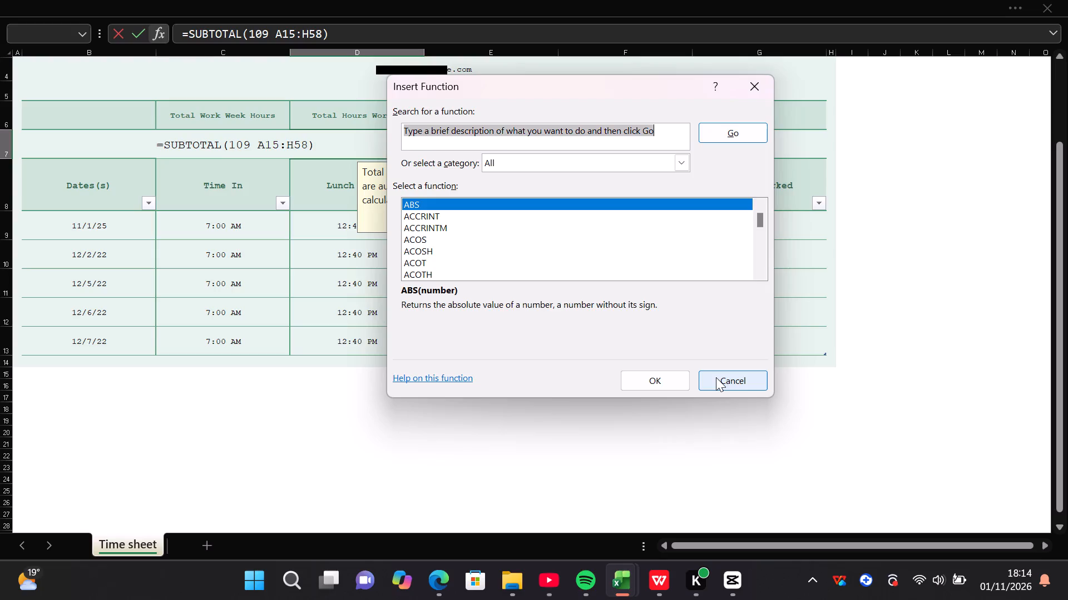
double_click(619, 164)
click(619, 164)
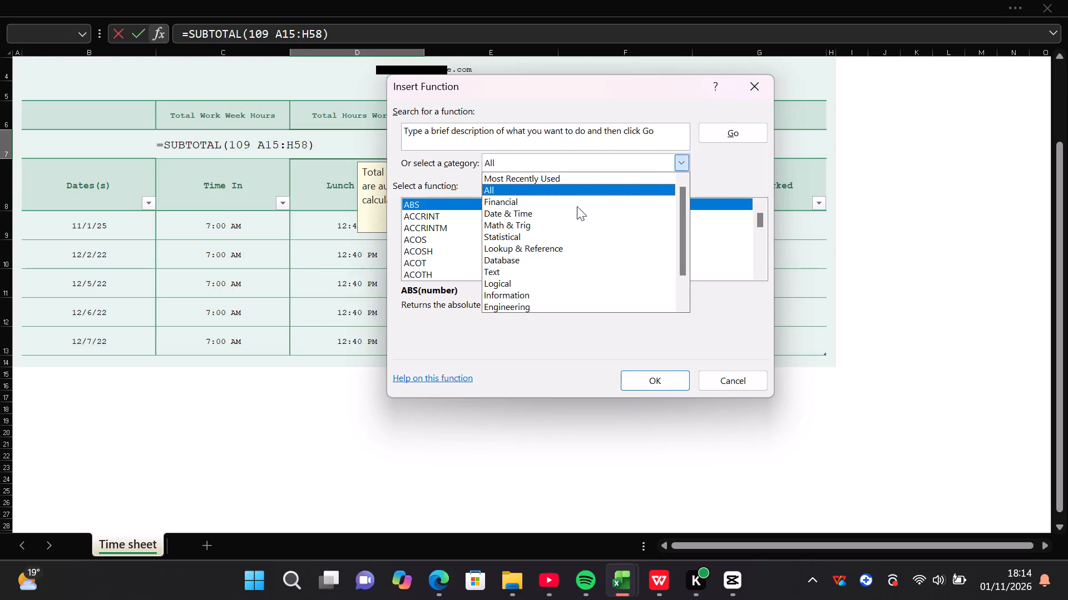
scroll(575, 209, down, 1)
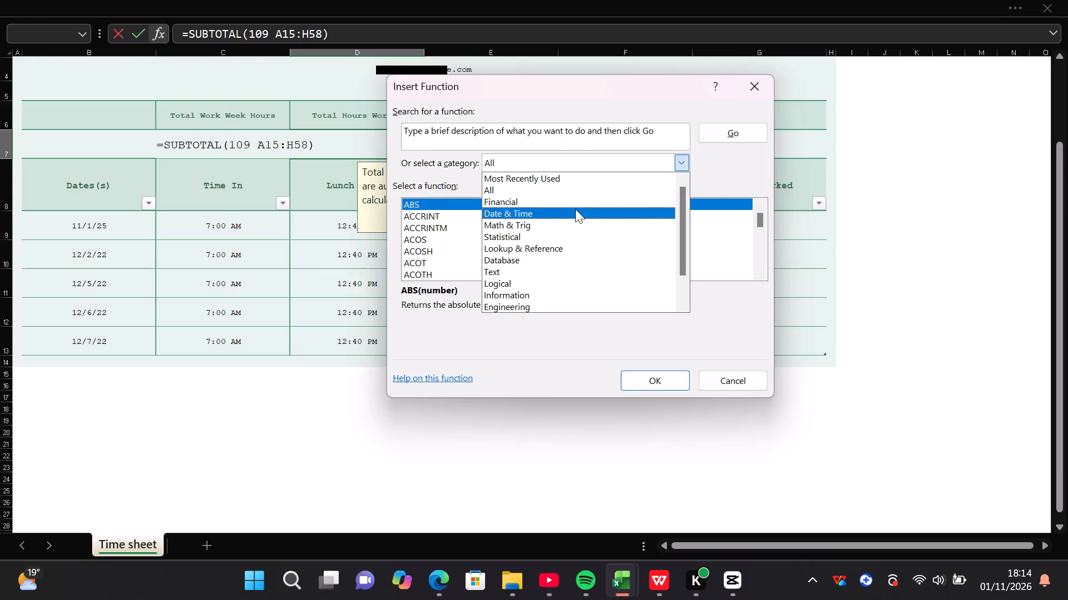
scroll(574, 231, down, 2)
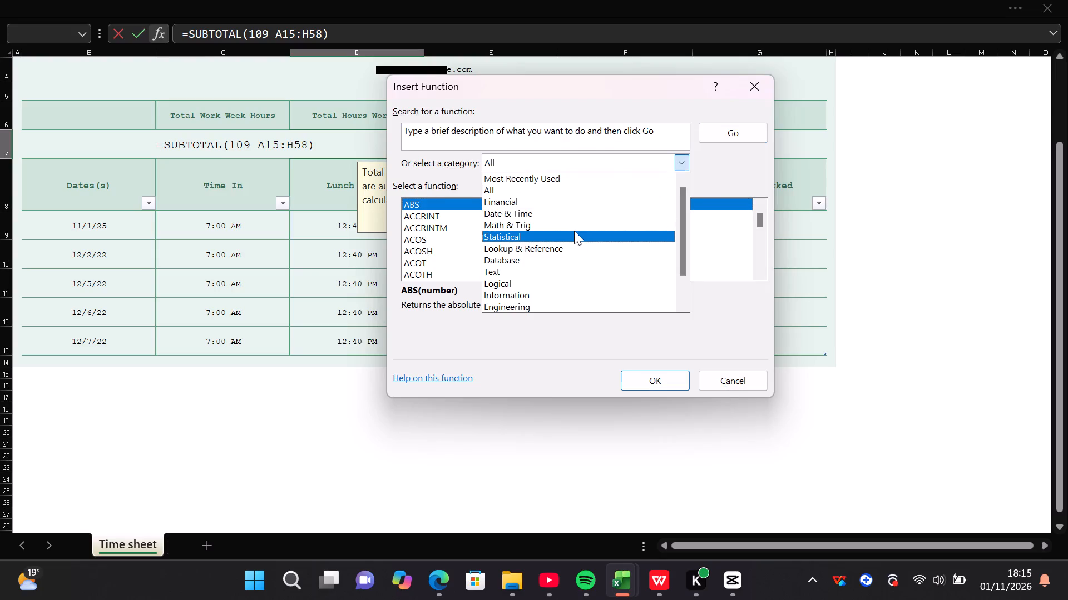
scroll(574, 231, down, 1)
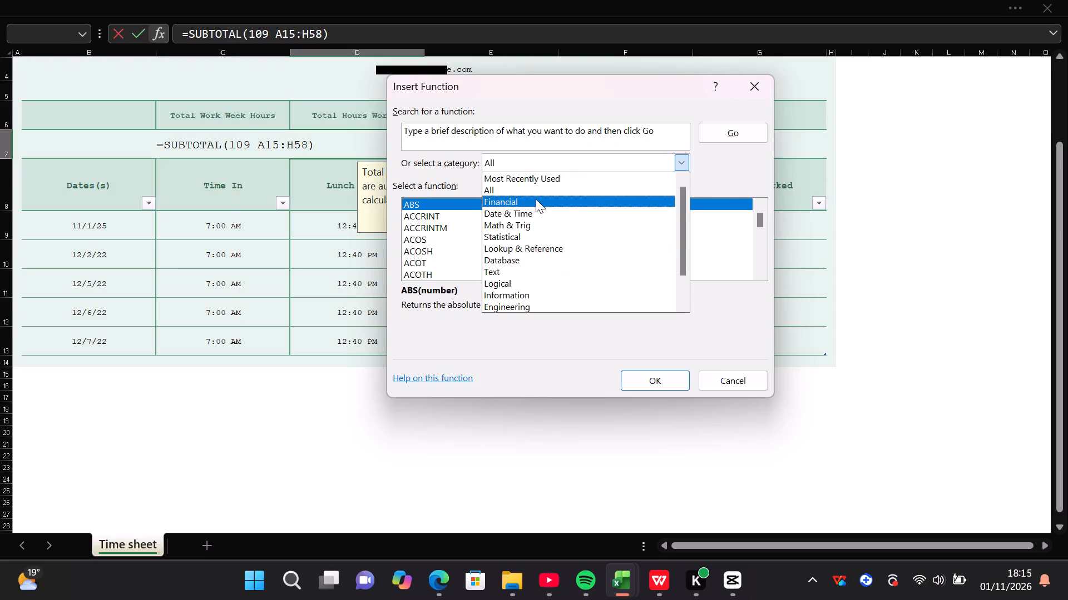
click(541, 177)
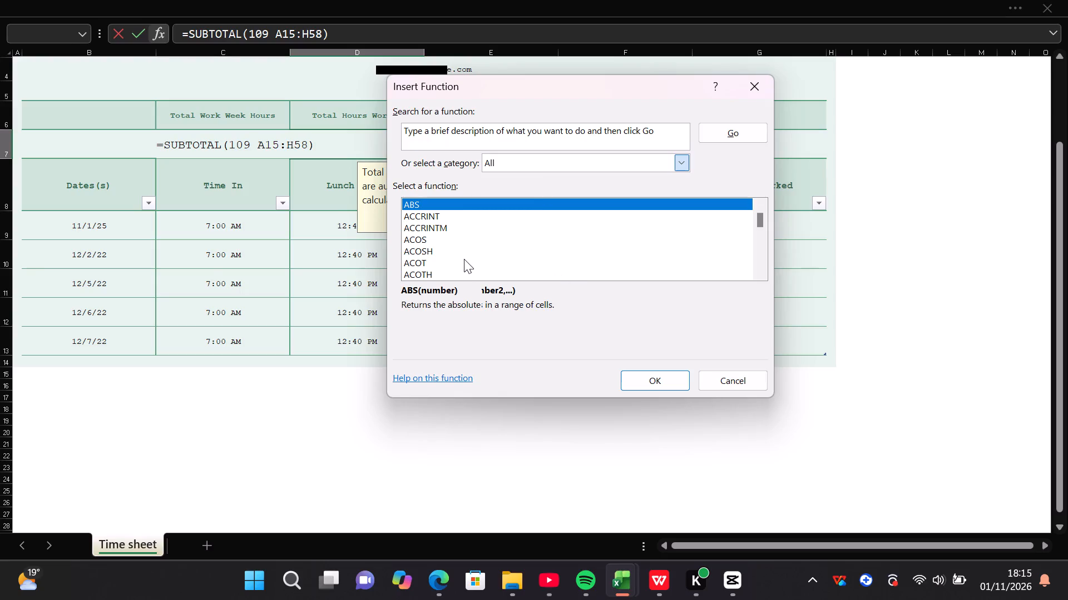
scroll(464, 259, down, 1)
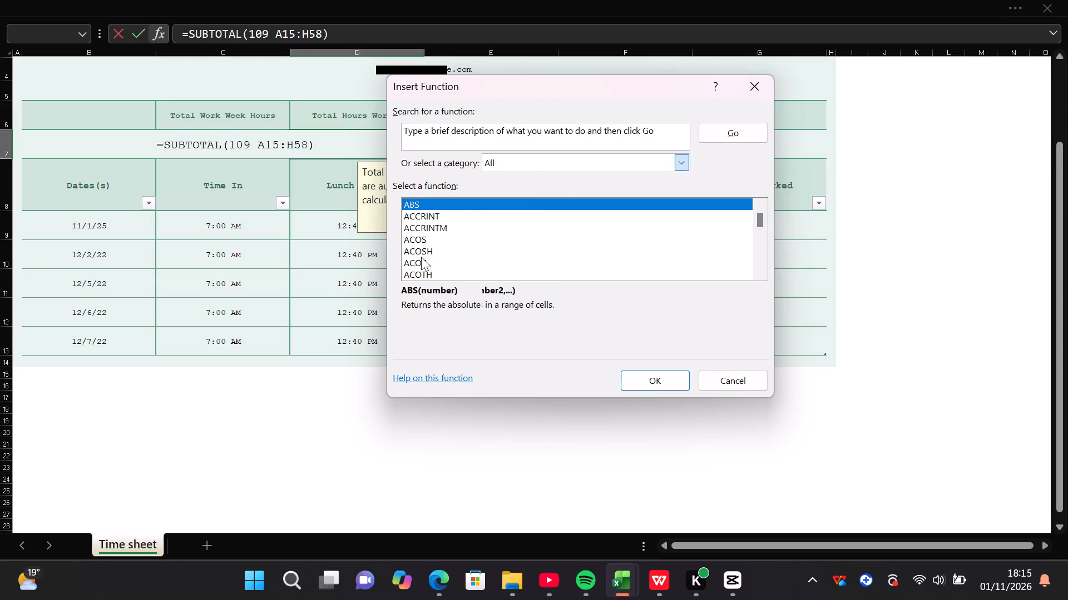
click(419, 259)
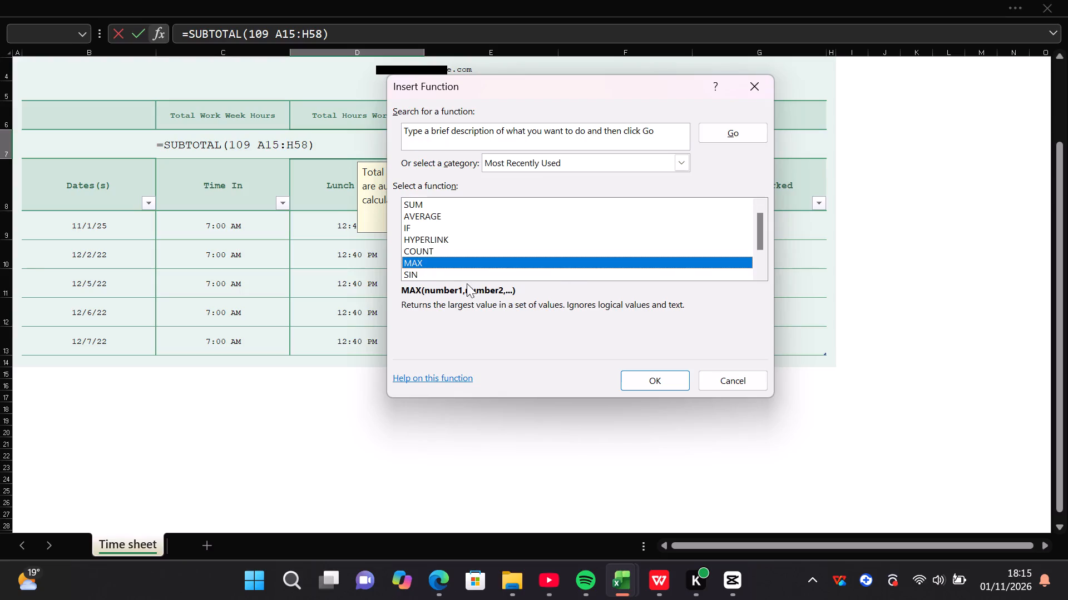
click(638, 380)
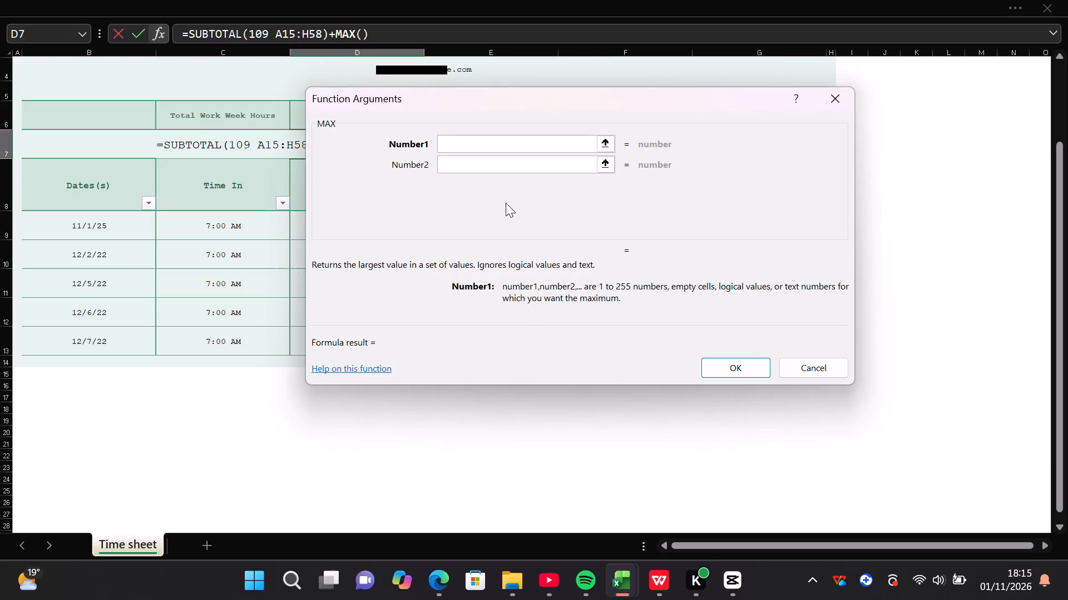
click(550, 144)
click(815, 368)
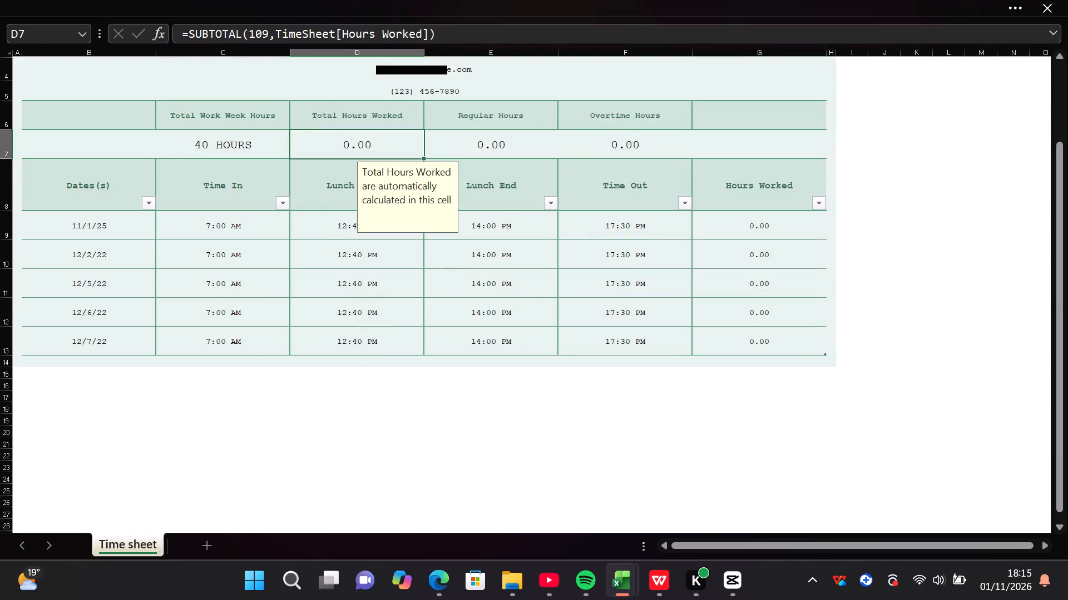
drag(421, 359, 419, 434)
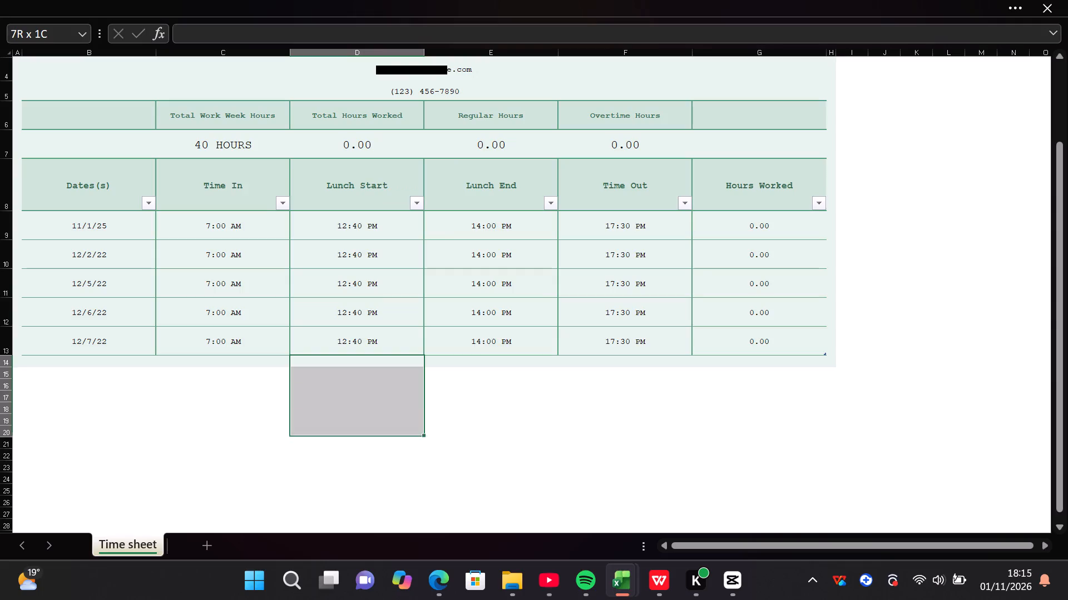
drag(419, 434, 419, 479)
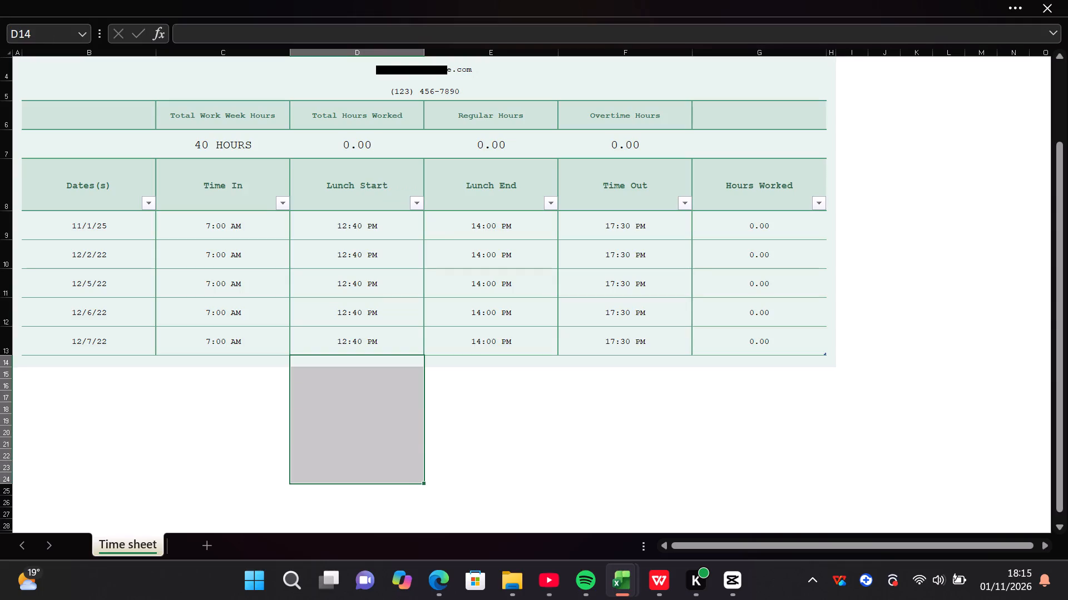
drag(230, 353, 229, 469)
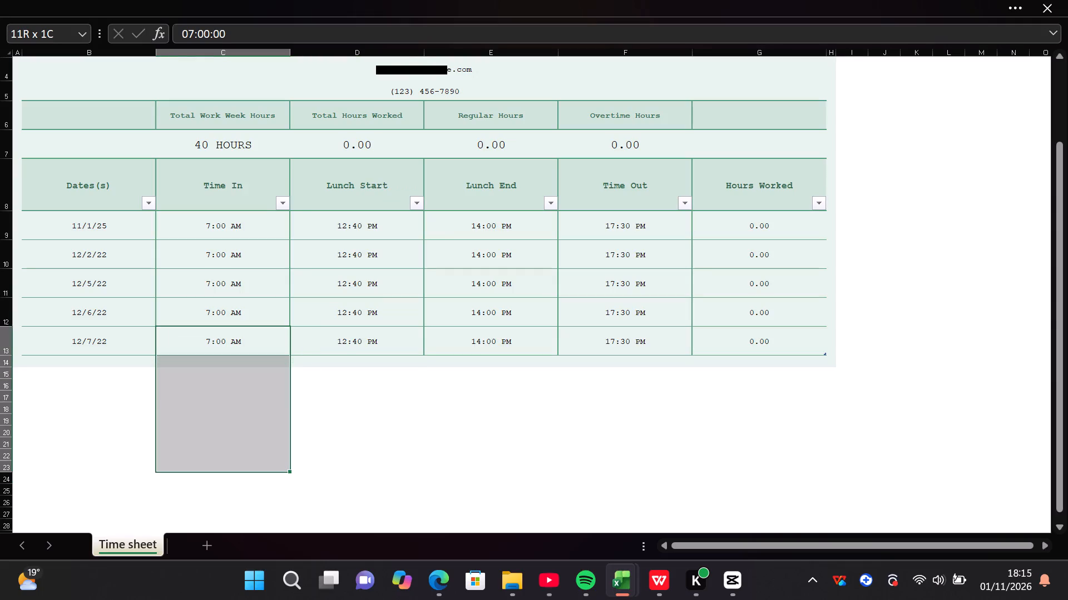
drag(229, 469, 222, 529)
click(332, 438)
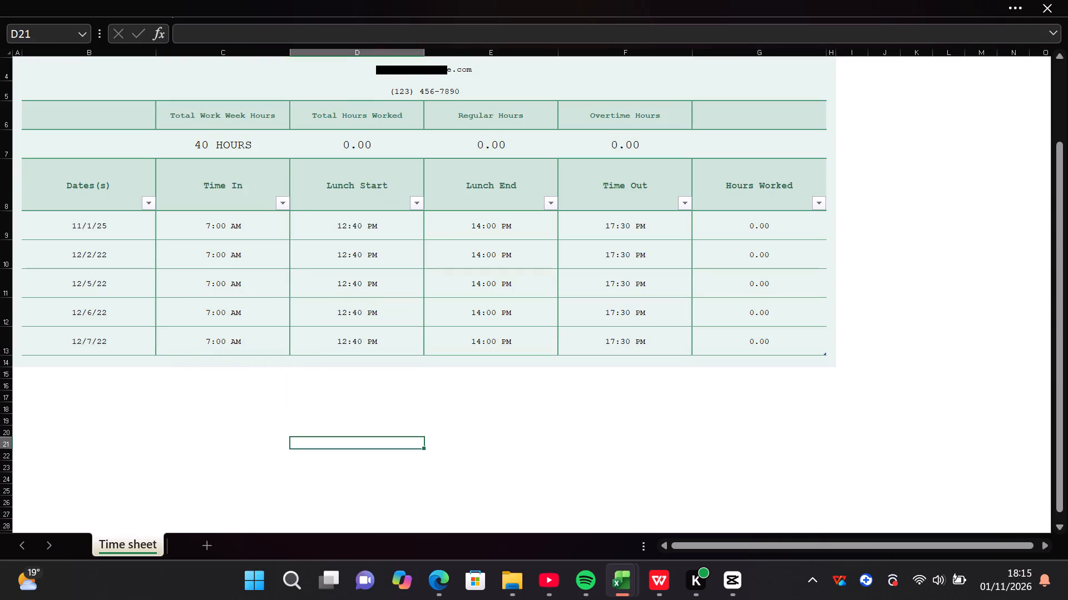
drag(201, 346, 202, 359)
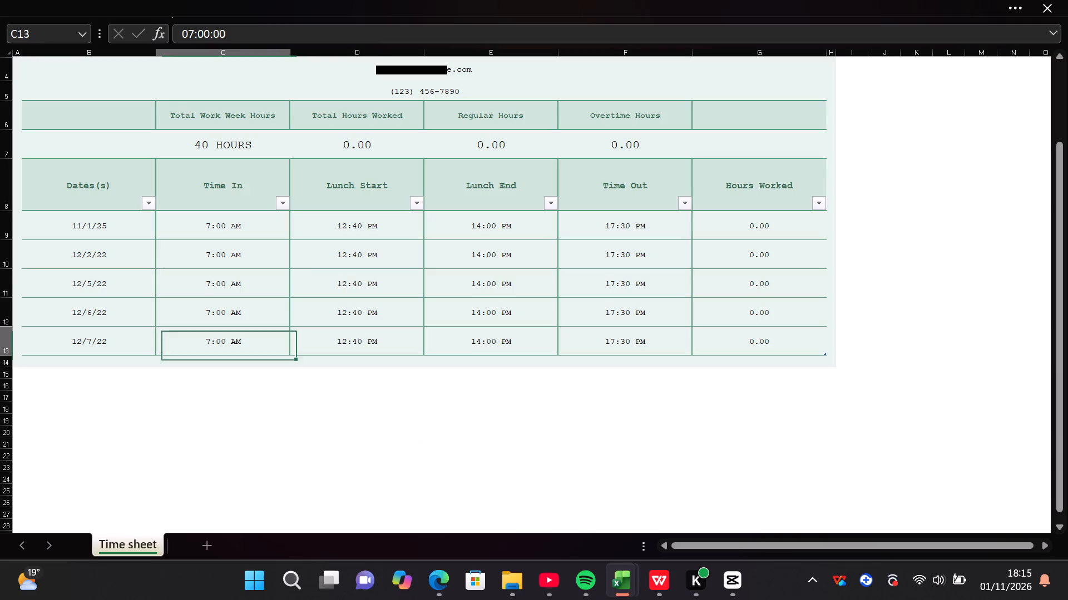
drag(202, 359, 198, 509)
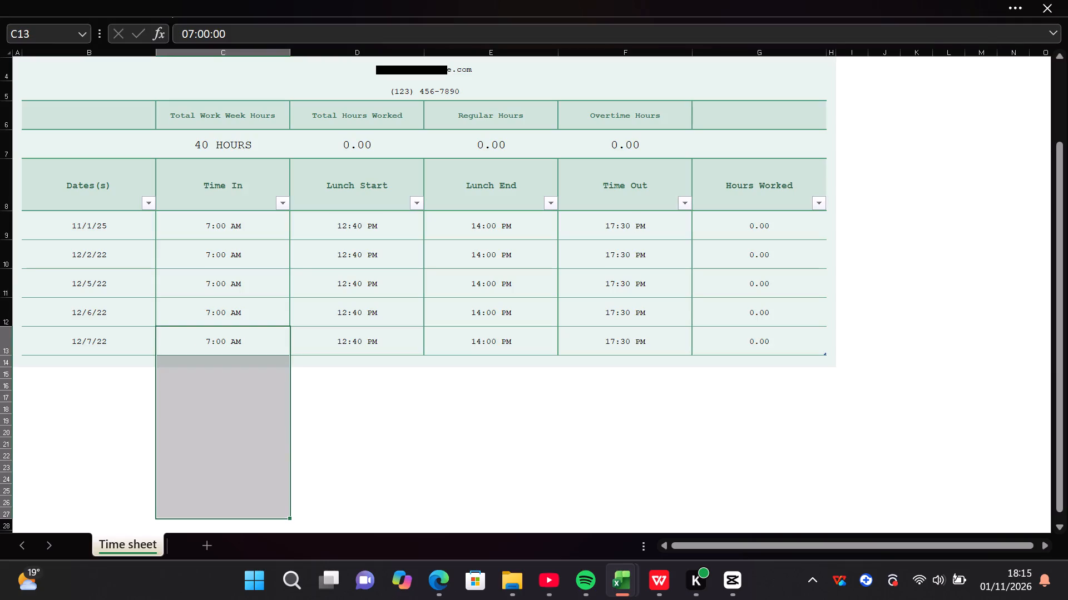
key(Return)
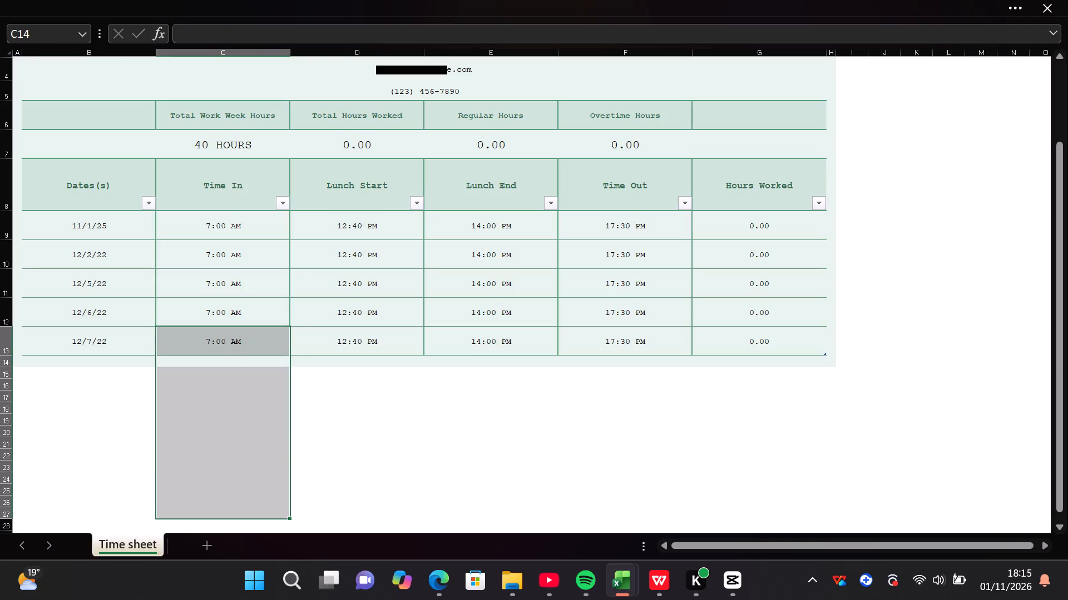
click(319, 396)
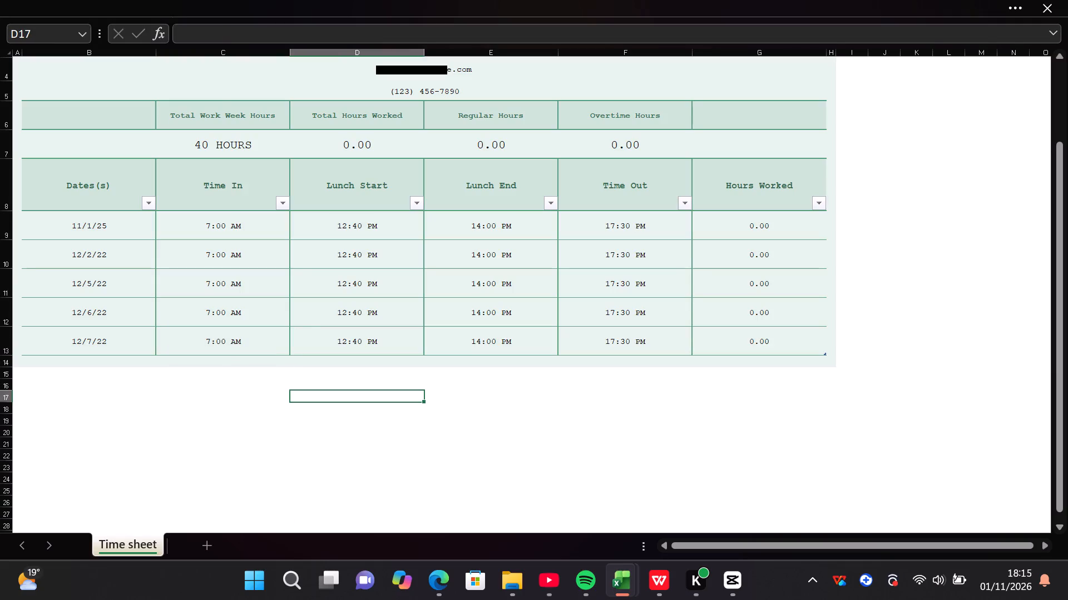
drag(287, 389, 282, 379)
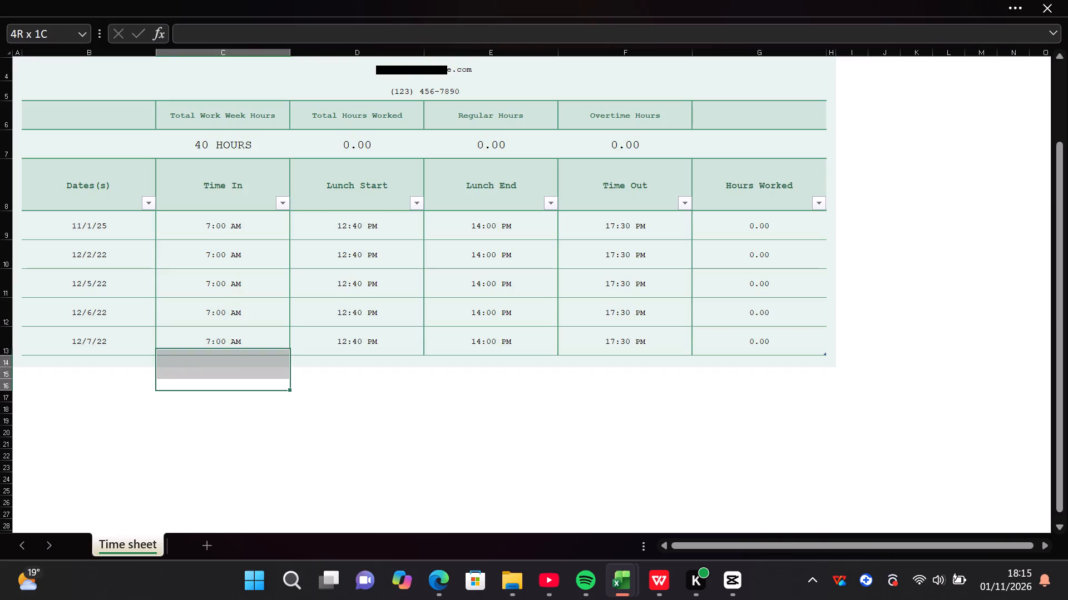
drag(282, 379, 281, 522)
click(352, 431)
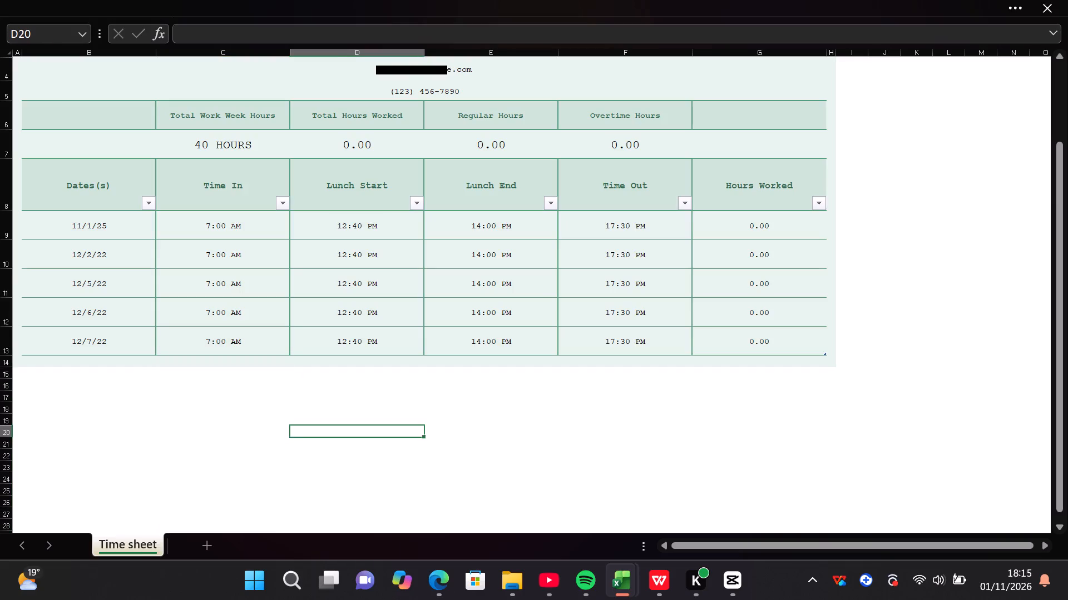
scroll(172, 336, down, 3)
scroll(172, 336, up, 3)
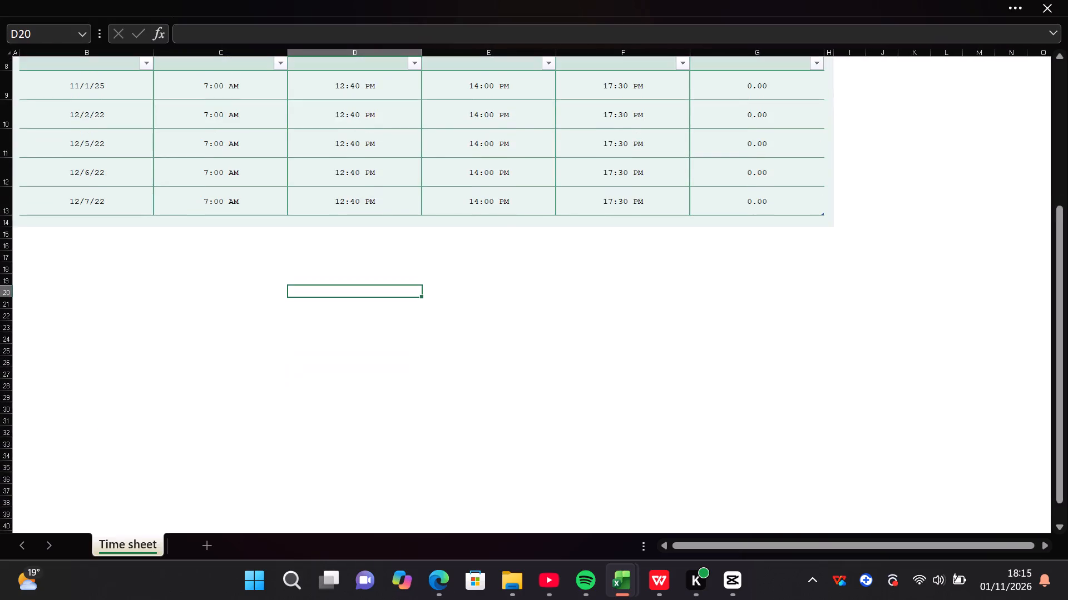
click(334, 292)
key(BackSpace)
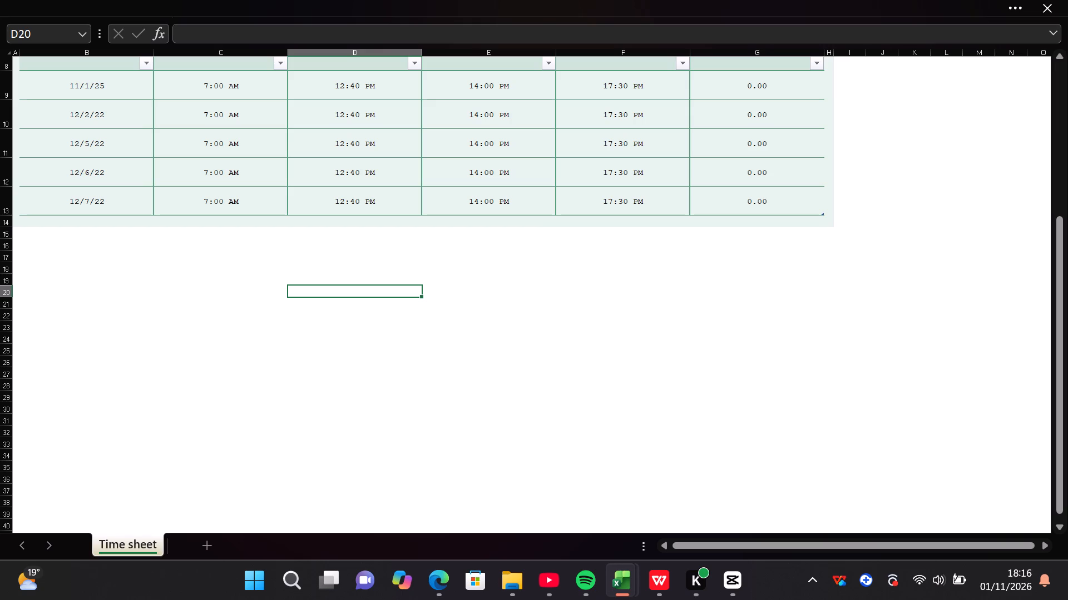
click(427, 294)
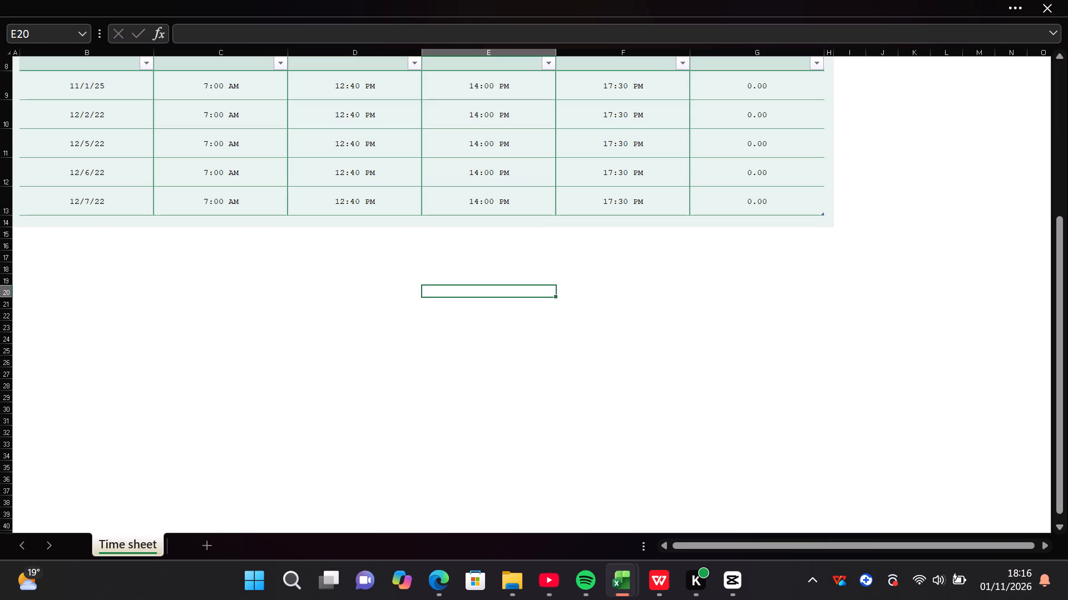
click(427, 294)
Replace the manager's name under Manager Details with the new manager's full name in capital letters.
scroll(503, 138, up, 1)
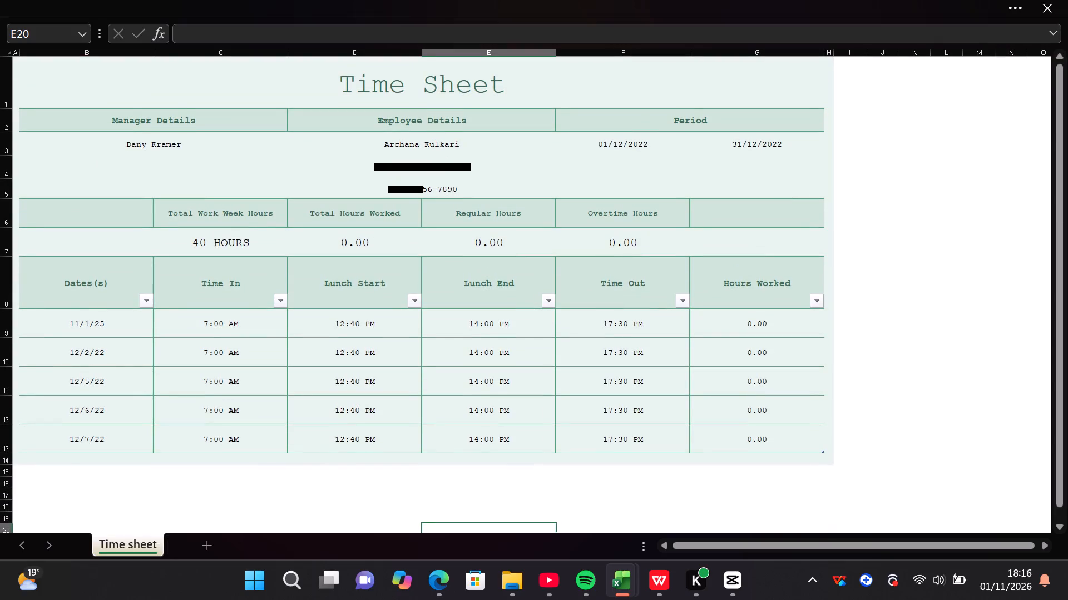
double_click(186, 146)
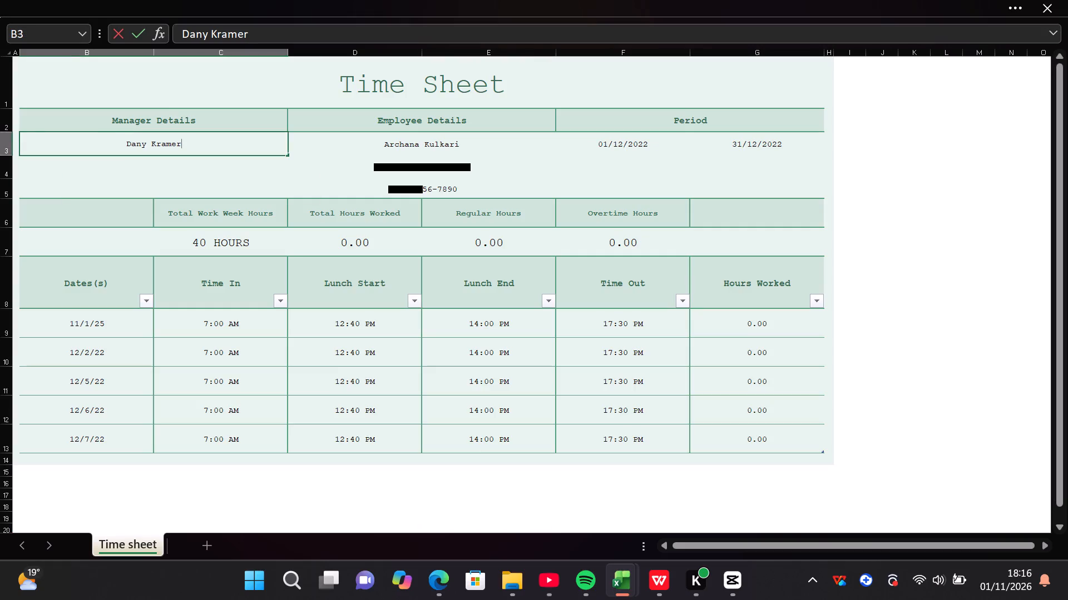
key(BackSpace)
key(BackSpace)
key(BackSpace)
key(BackSpace)
key(BackSpace)
key(BackSpace)
key(BackSpace)
key(BackSpace)
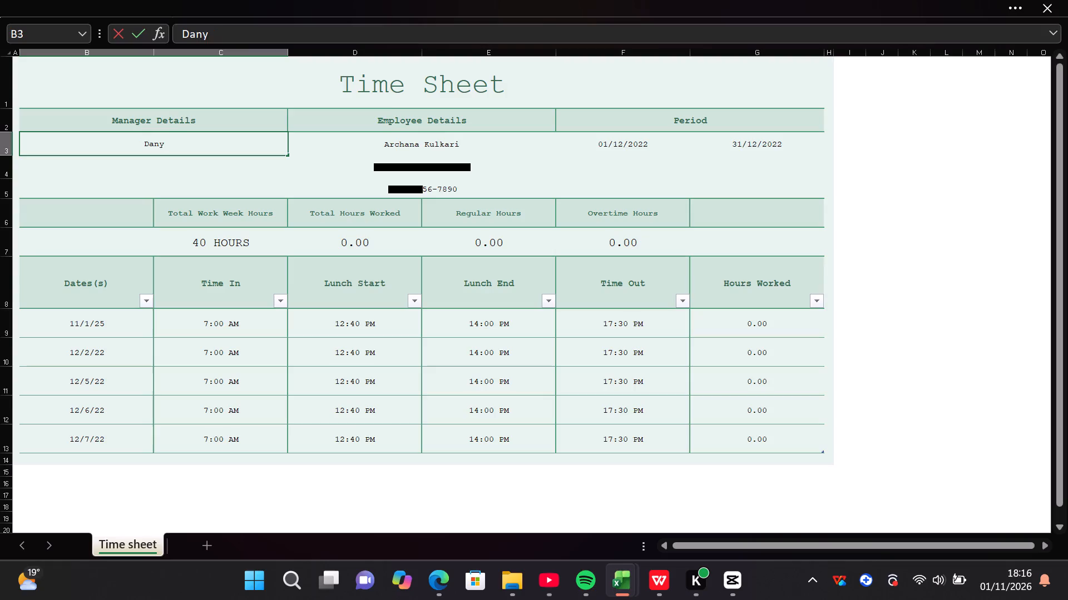
key(BackSpace)
key(BackSpace)
key(BackSpace)
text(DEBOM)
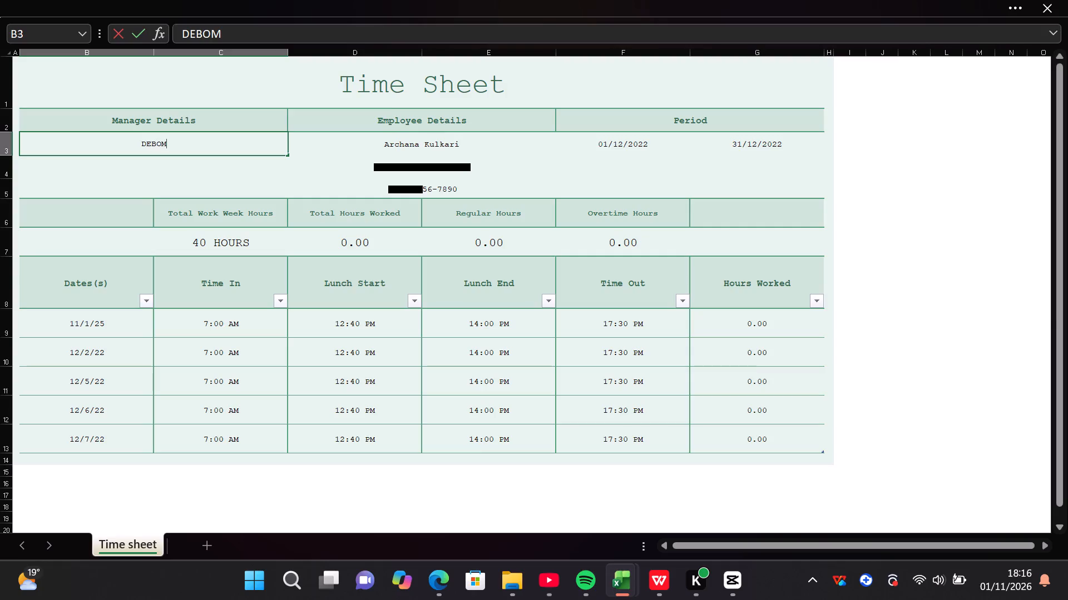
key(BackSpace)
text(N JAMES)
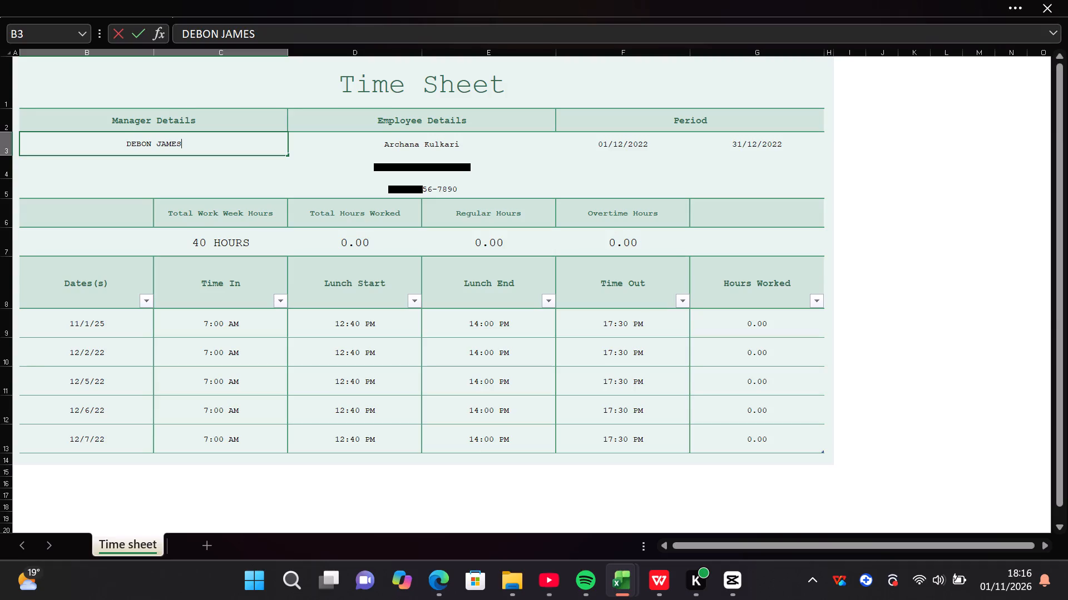
Replace the employee's name under Employee Details with JAMES AND SONS.
double_click(463, 148)
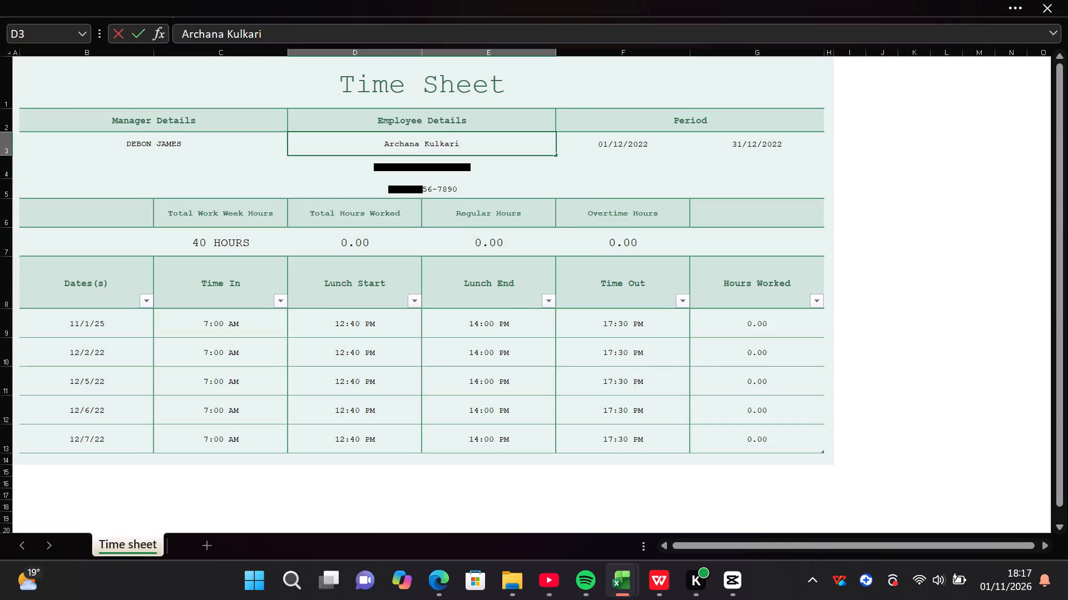
key(BackSpace)
key(BackSpace)
key(BackSpace)
key(BackSpace)
key(BackSpace)
key(BackSpace)
key(BackSpace)
key(BackSpace)
key(BackSpace)
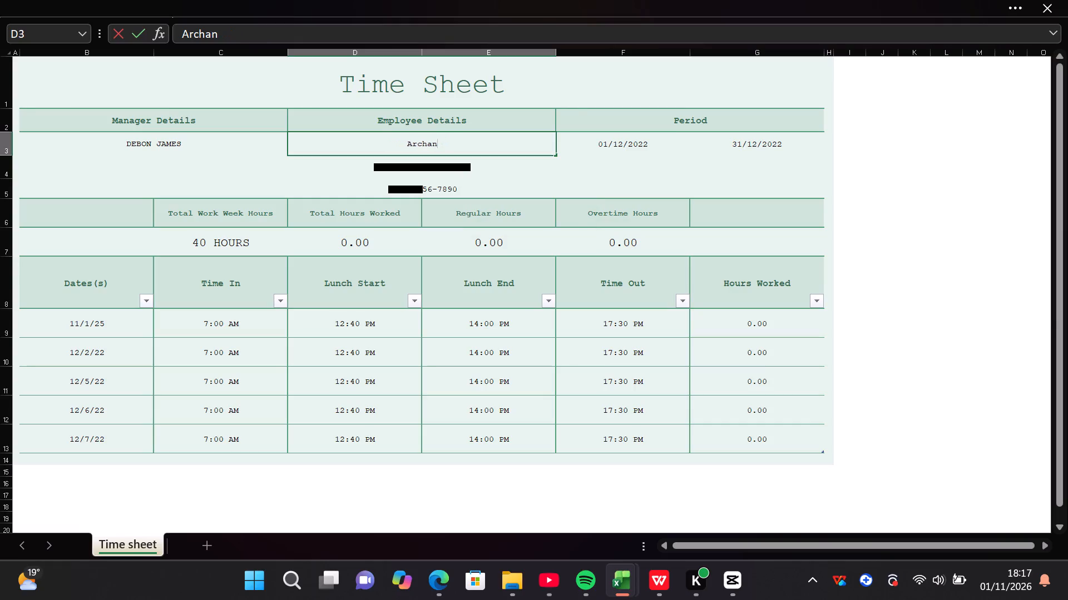
key(BackSpace)
key(BackSpace)
key(BackSpace)
key(BackSpace)
key(BackSpace)
key(BackSpace)
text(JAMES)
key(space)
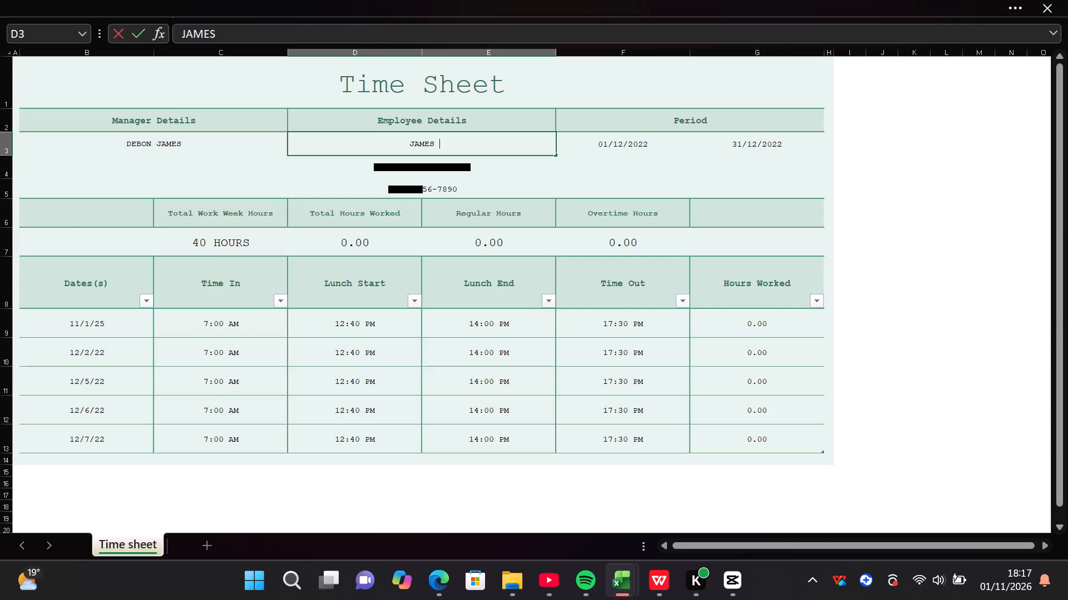
Complete the employee's name under Employee Details as JAMES AND SONS.
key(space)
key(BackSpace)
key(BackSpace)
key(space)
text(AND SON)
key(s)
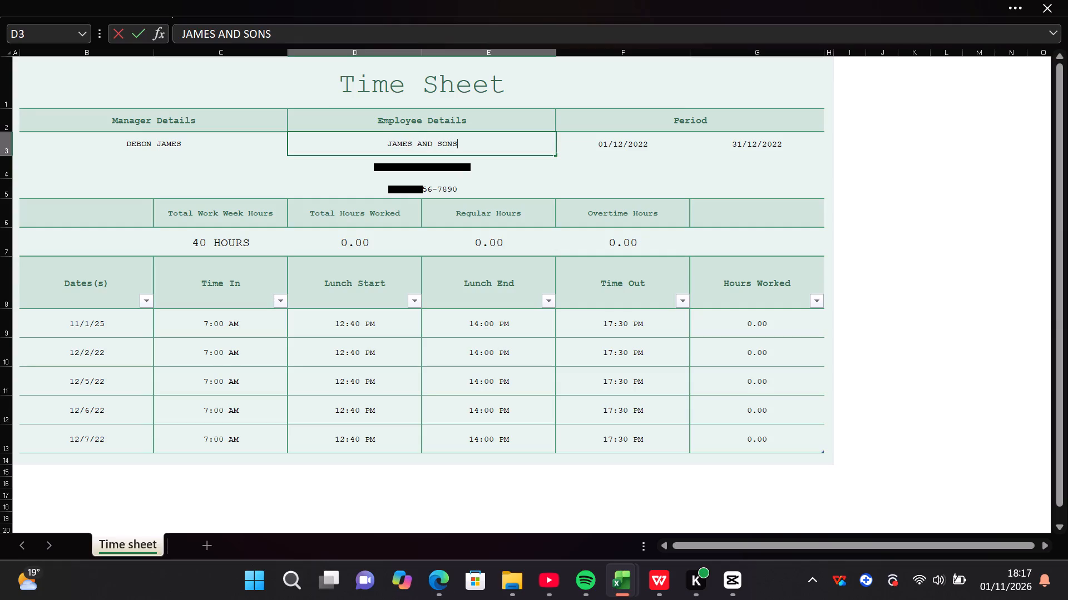
Change the provider name in the employee's e-mail address under Employee Details to lowercase gmail.
click(408, 167)
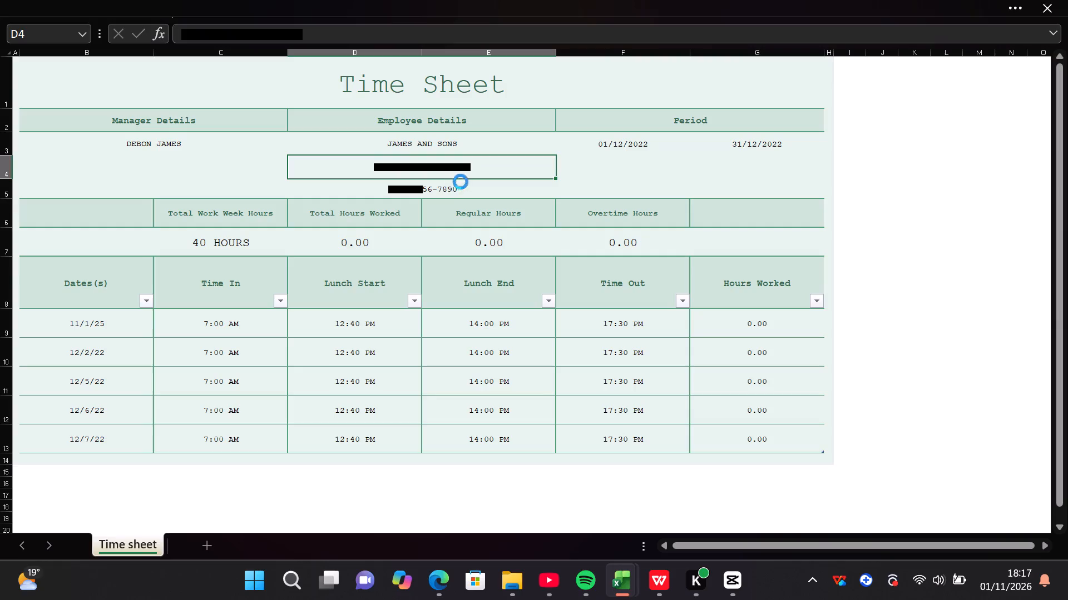
double_click(416, 165)
click(447, 166)
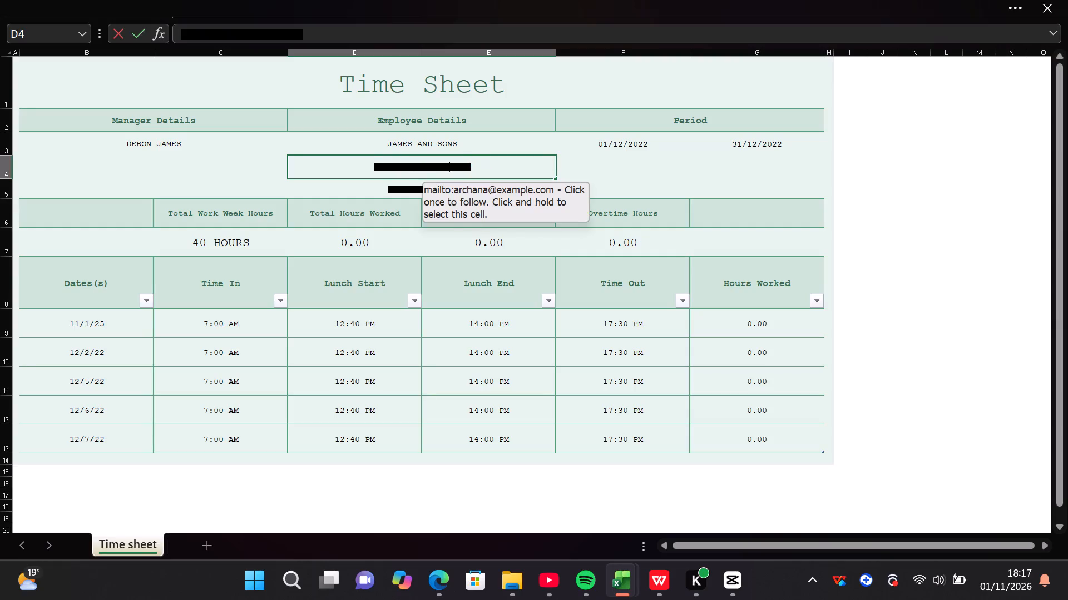
key(BackSpace)
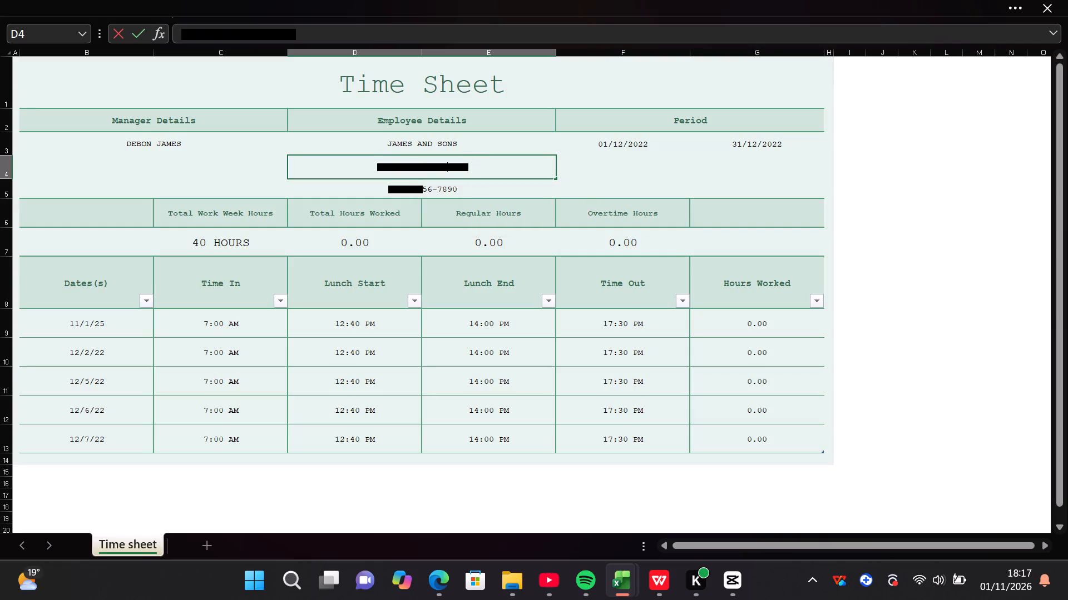
key(BackSpace)
key(BackSpace)
key(BackSpace)
key(BackSpace)
key(BackSpace)
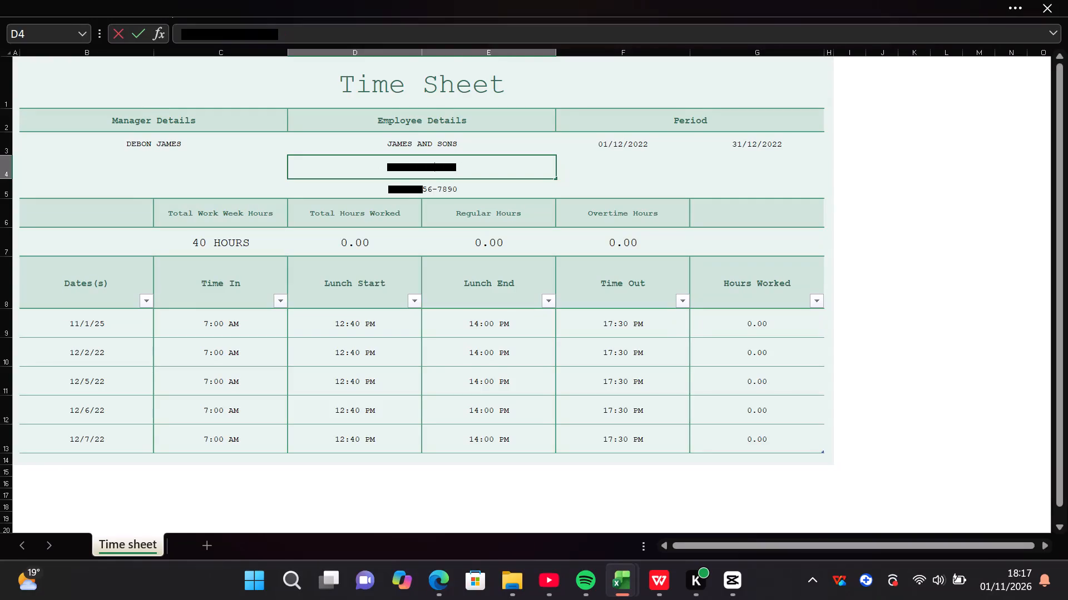
key(BackSpace)
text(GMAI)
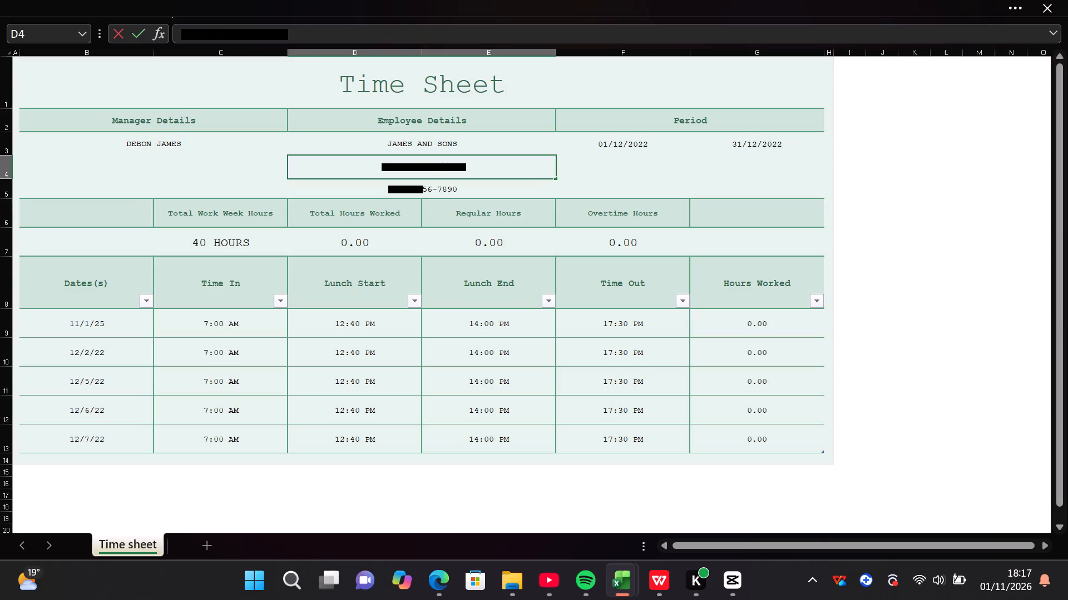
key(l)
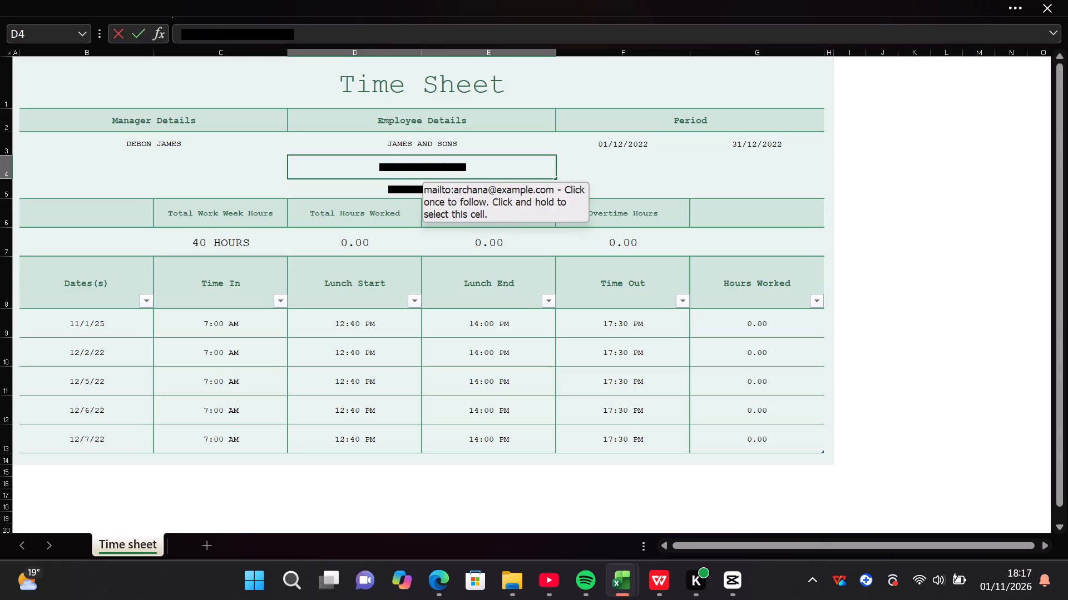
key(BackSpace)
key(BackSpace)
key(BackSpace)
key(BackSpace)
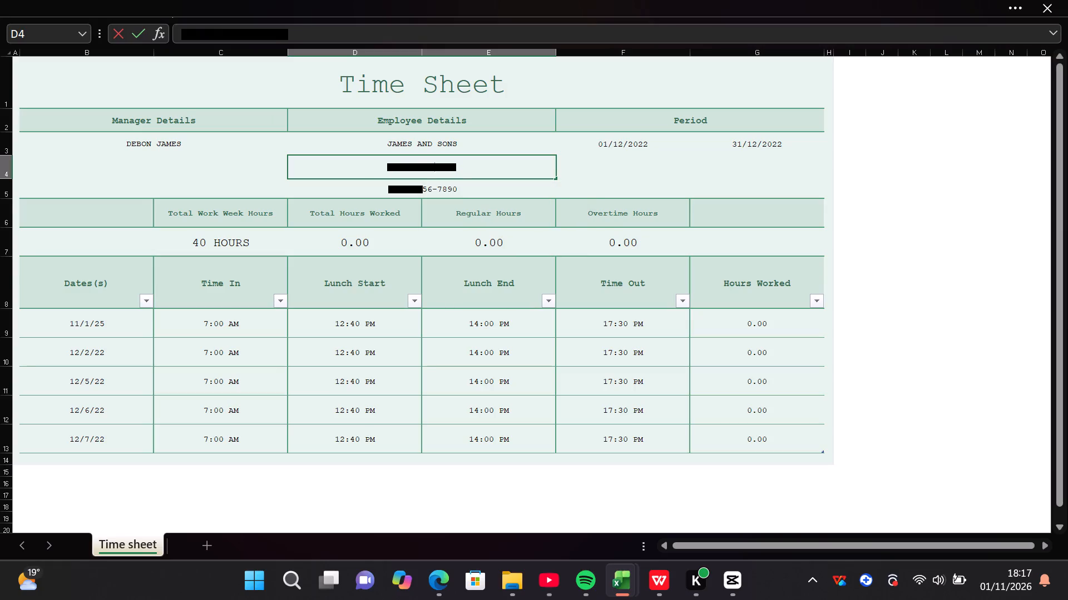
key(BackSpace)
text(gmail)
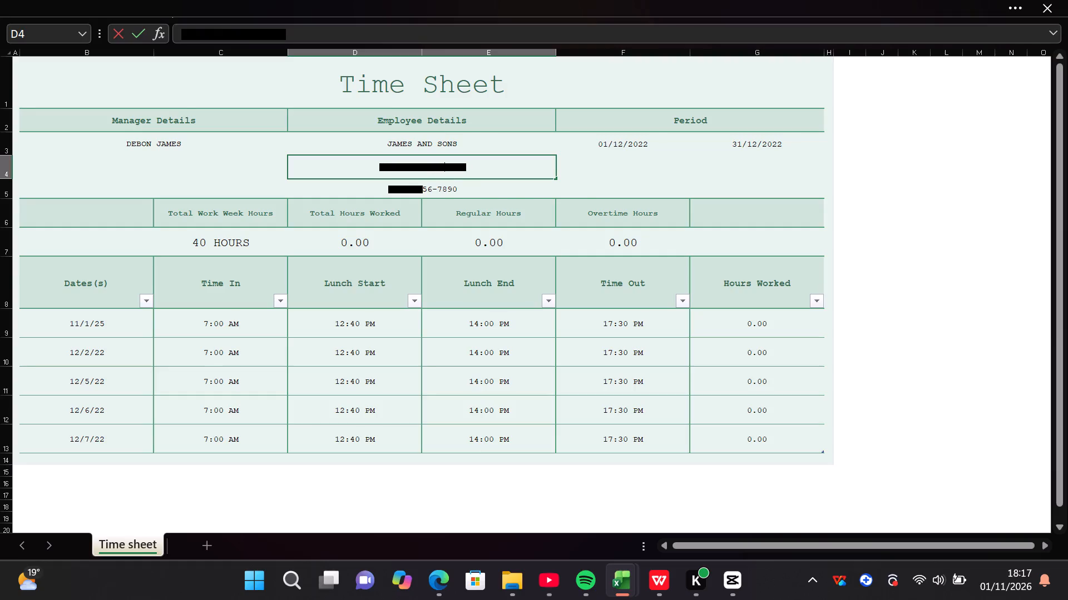
Replace the part before the @ in the employee's e-mail address with the first word of the employee's name in lowercase.
click(414, 168)
key(BackSpace)
key(BackSpace)
key(BackSpace)
key(BackSpace)
key(BackSpace)
key(BackSpace)
key(BackSpace)
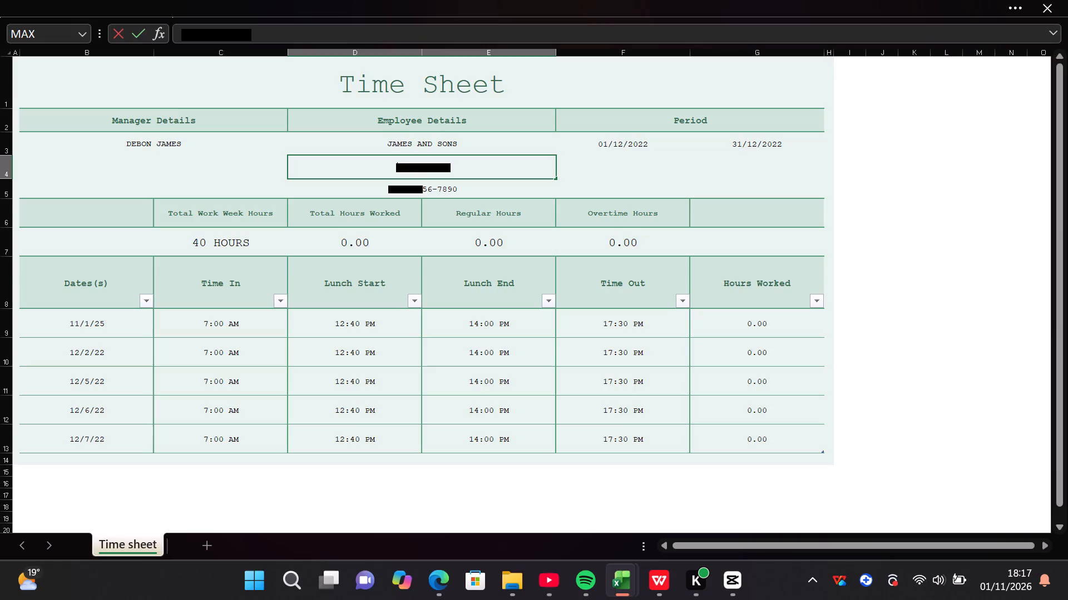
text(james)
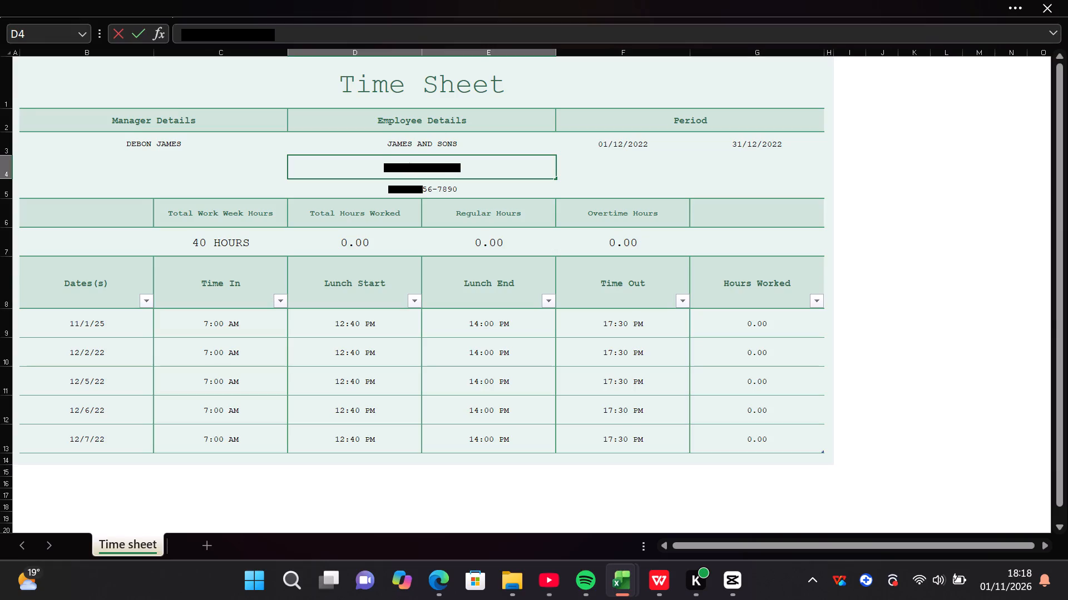
Complete the new company e-mail address in the second line of Employee Details.
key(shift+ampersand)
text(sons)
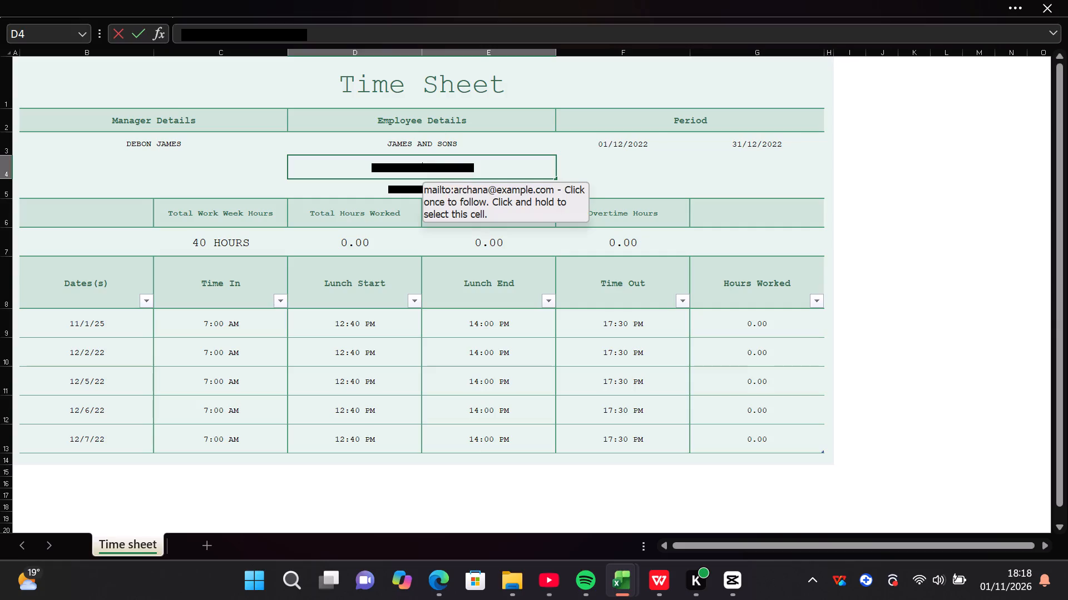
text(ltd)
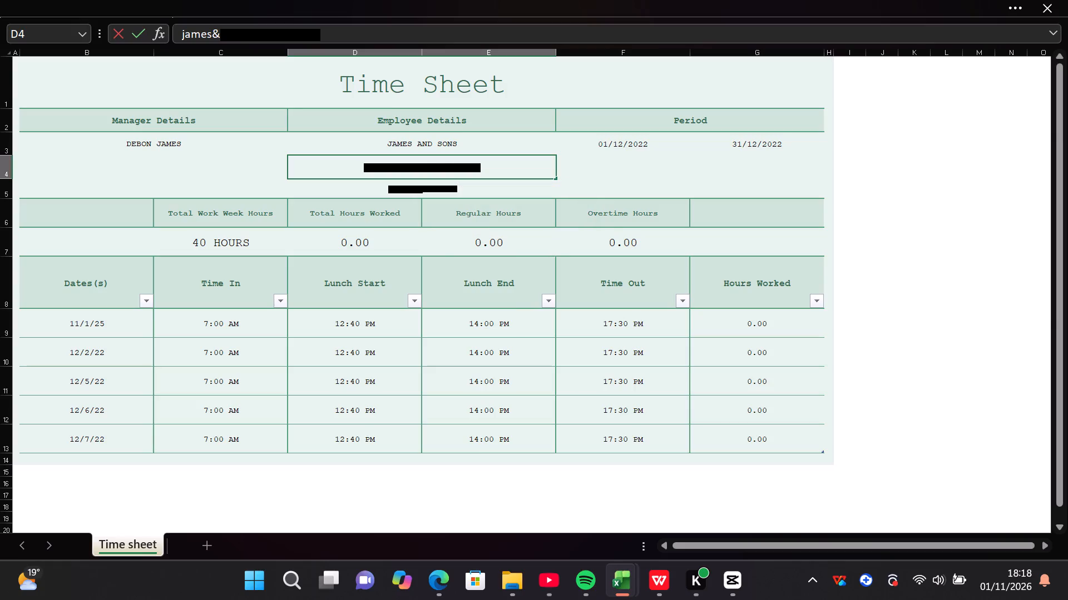
Replace the middle and last digit groups of the phone number under Employee Details with the new digits.
click(454, 194)
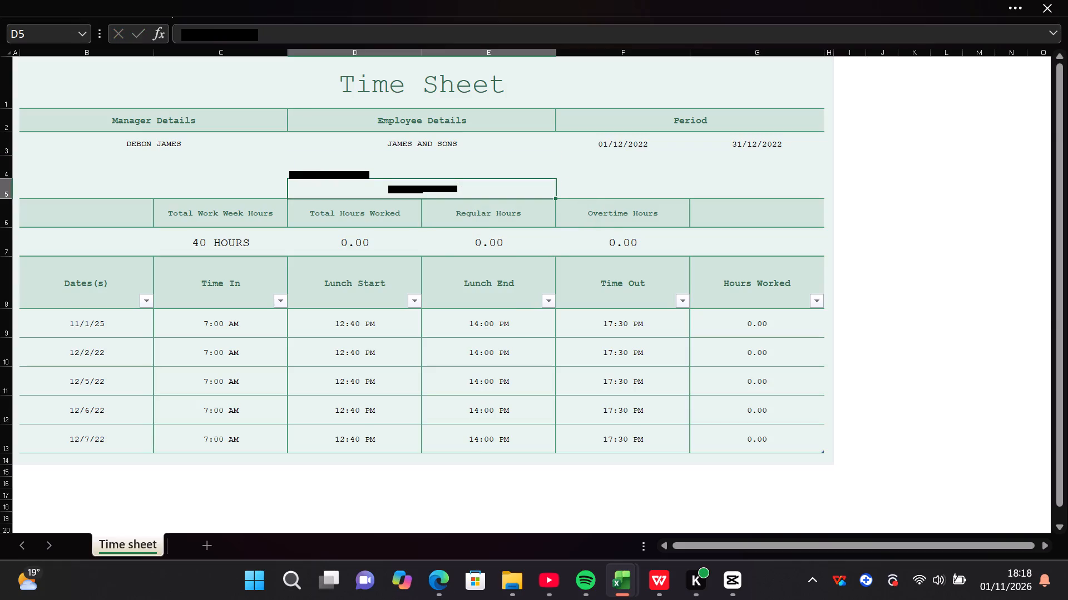
double_click(424, 192)
click(431, 189)
key(BackSpace)
key(BackSpace)
key(BackSpace)
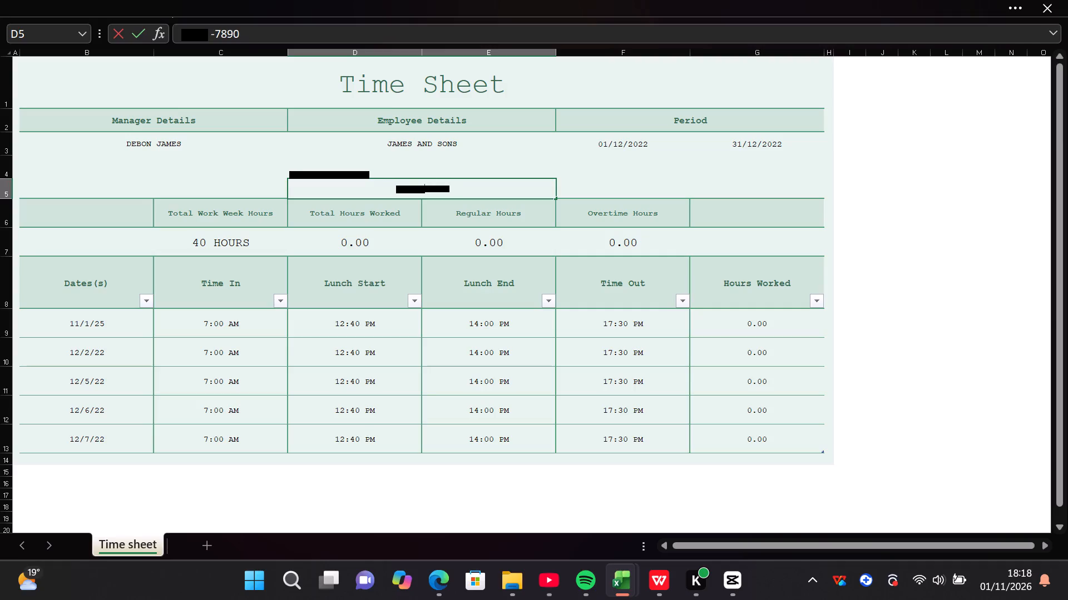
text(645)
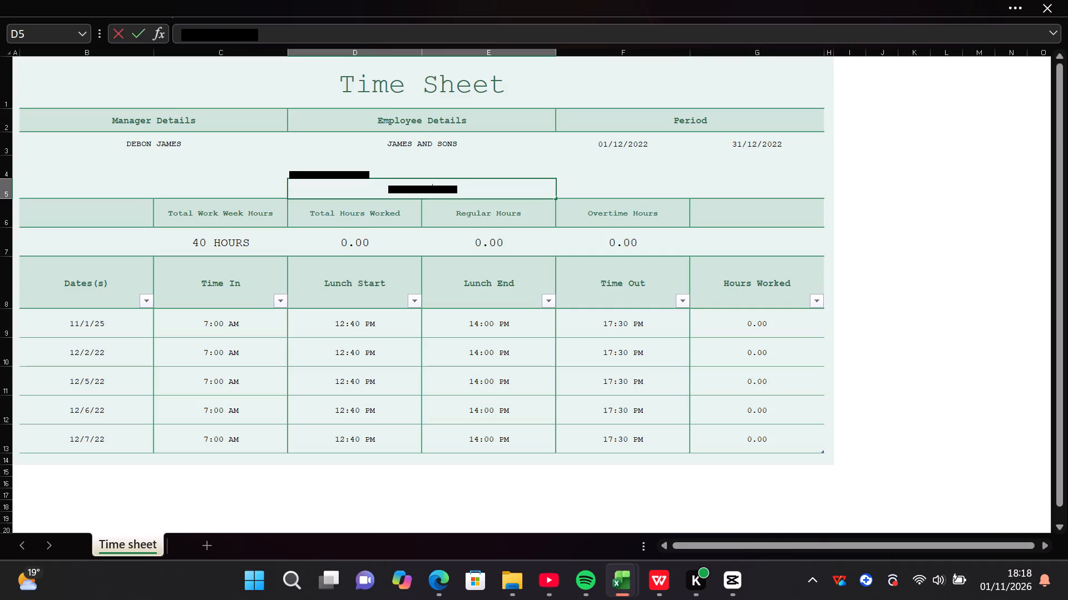
double_click(452, 188)
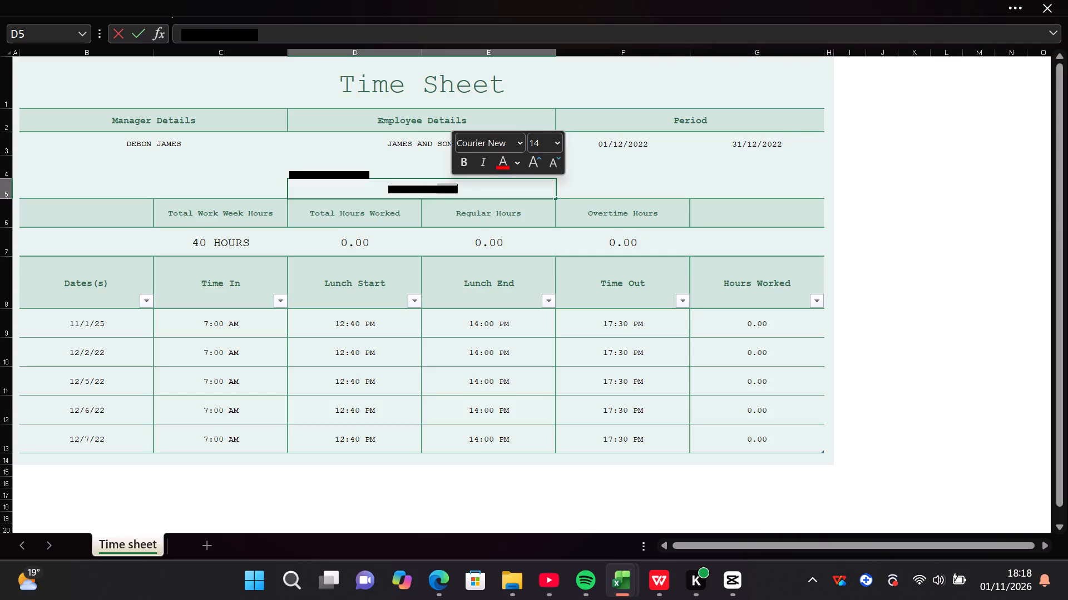
double_click(462, 190)
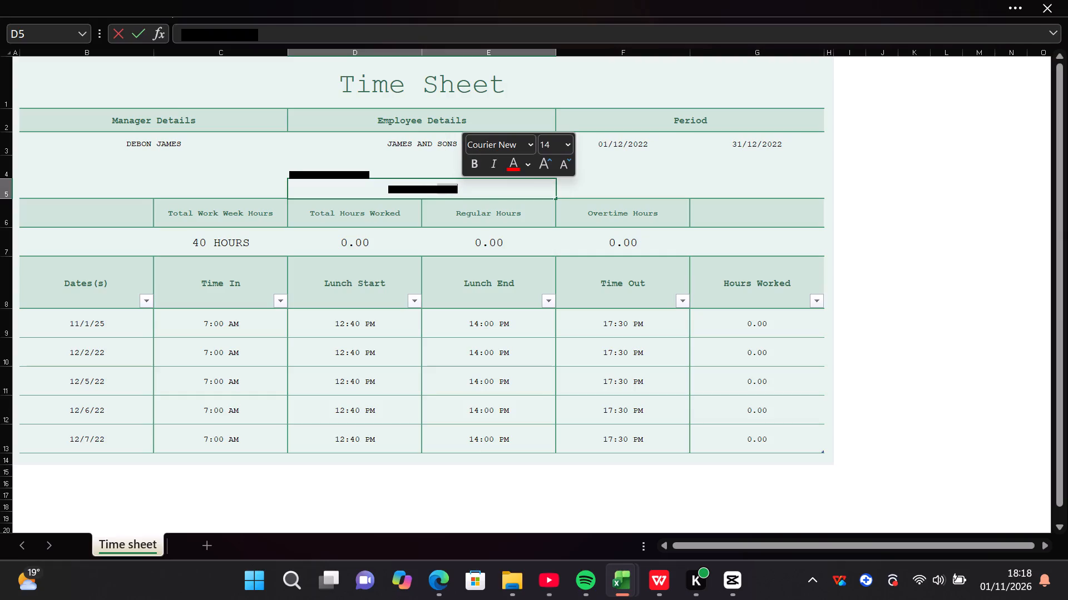
key(BackSpace)
key(BackSpace)
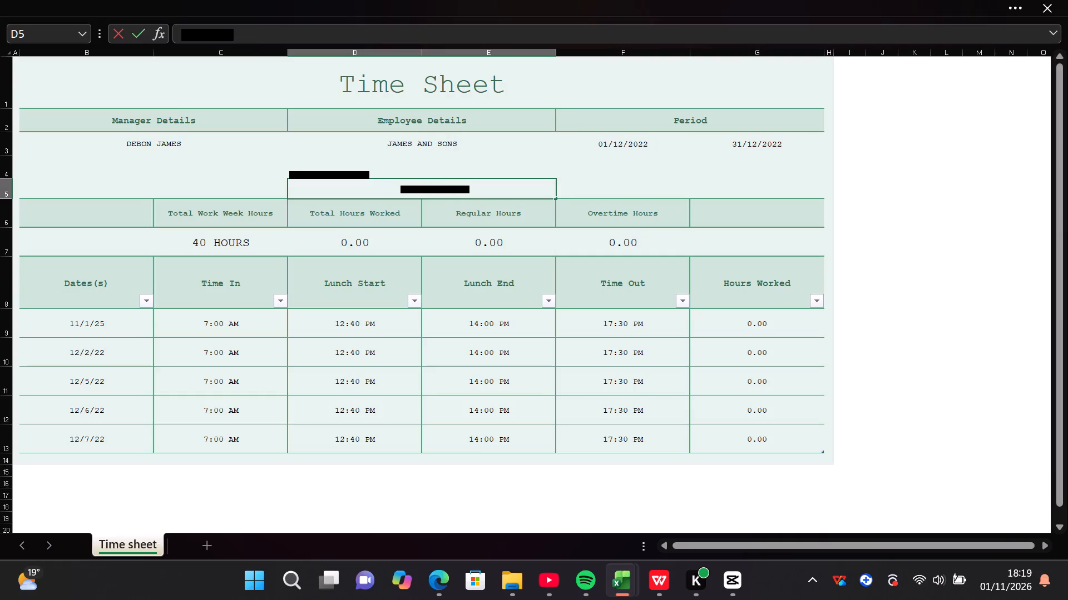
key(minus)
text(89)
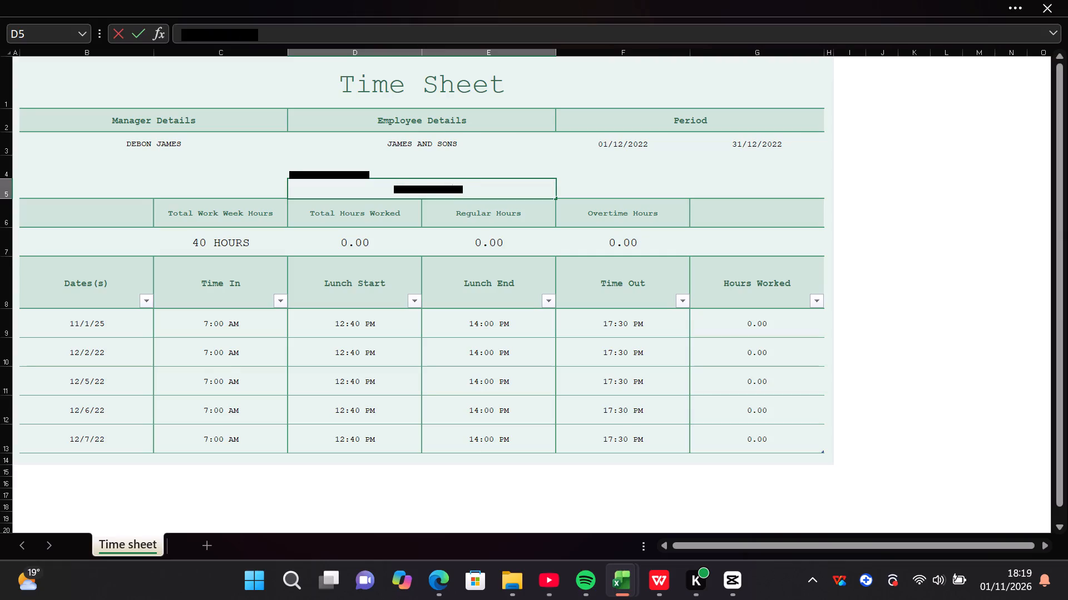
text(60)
Replace the area code inside the brackets of the employee's phone number with an international country code preceded by a plus sign.
click(407, 190)
key(BackSpace)
key(BackSpace)
key(BackSpace)
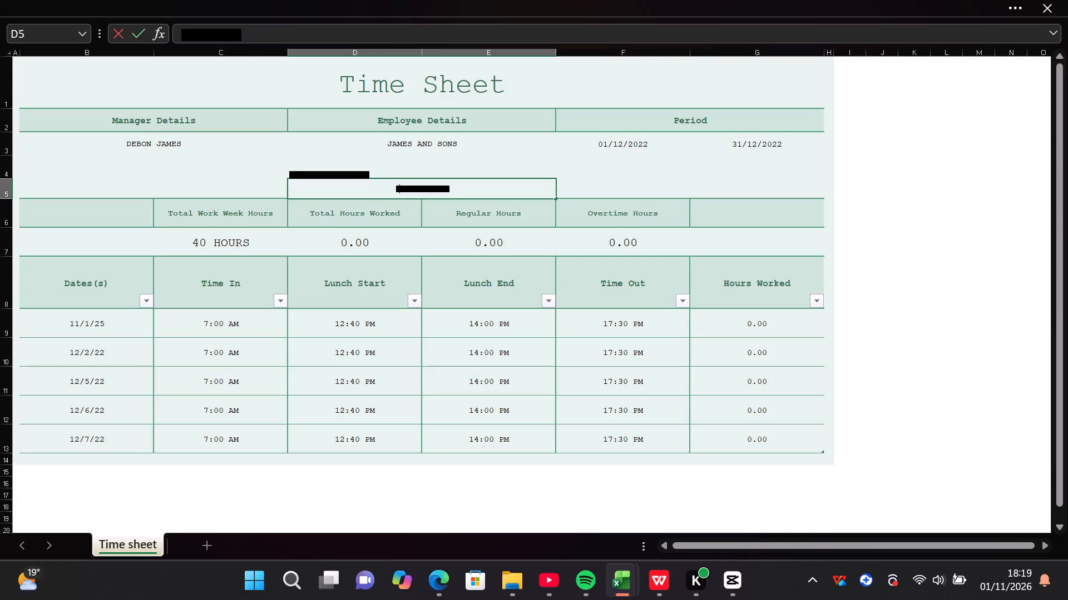
key(equal)
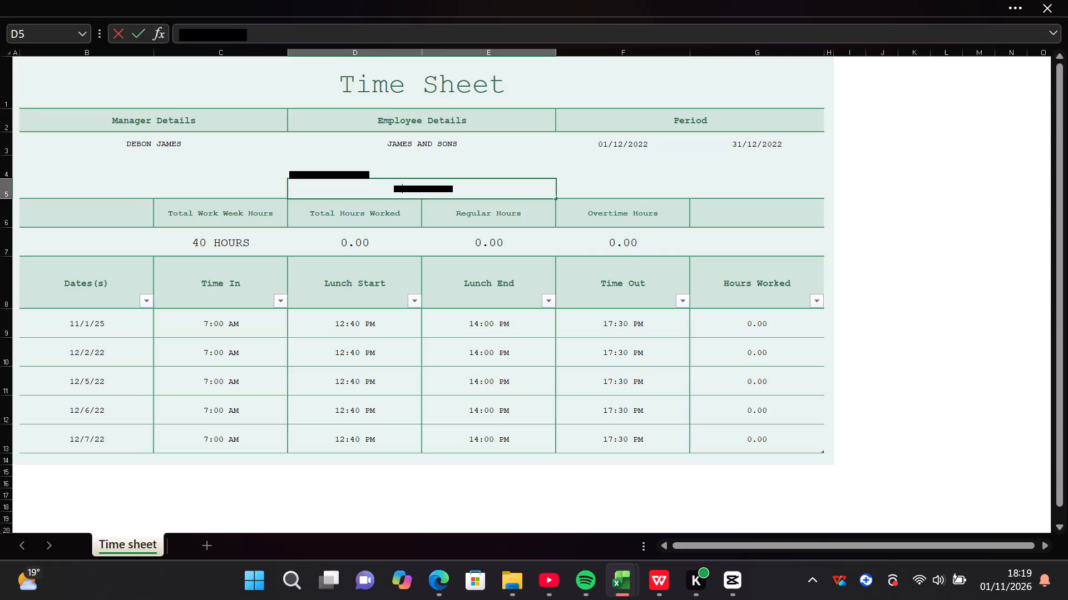
key(BackSpace)
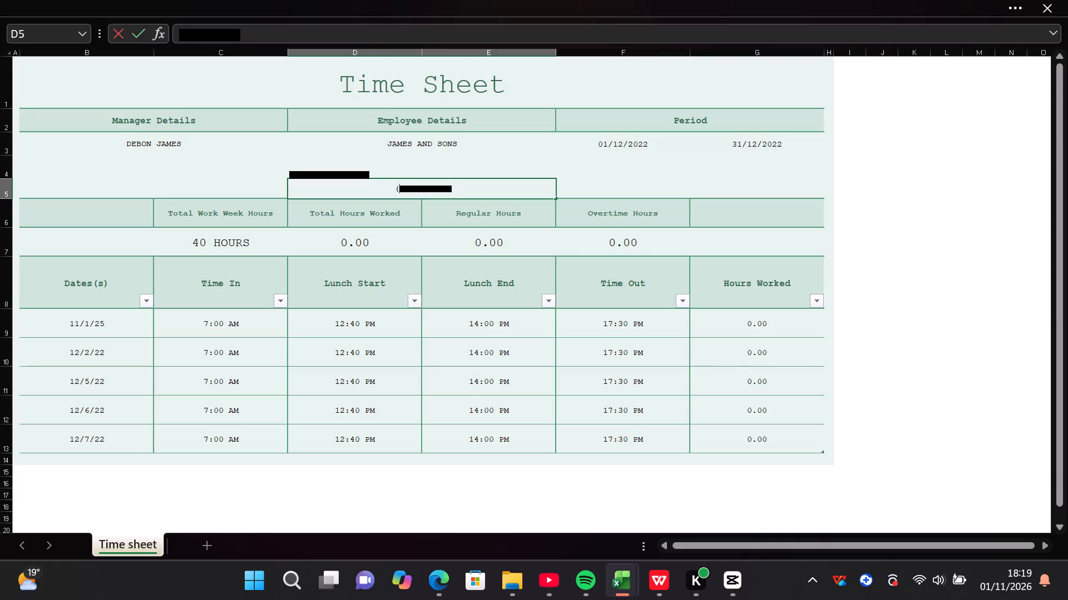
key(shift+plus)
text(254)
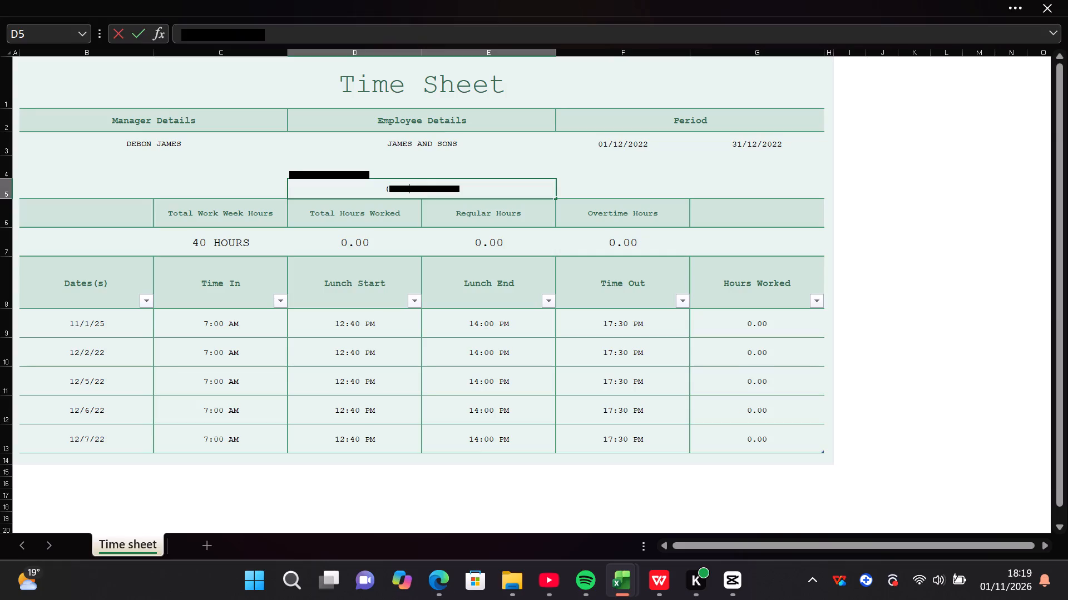
Set the start date under Period to 01/11/2026.
double_click(651, 145)
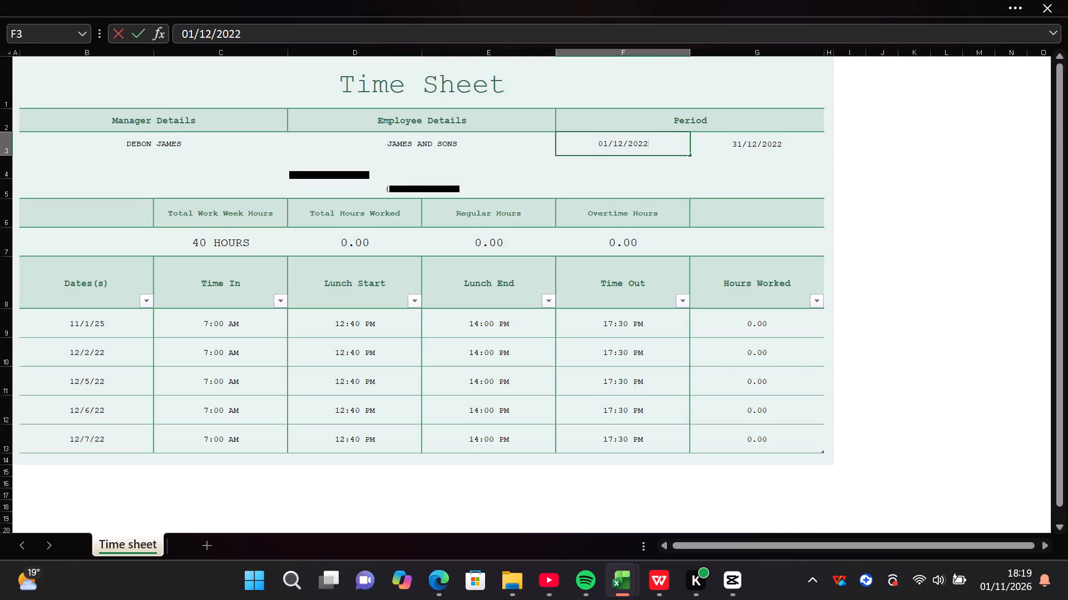
key(BackSpace)
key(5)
click(621, 143)
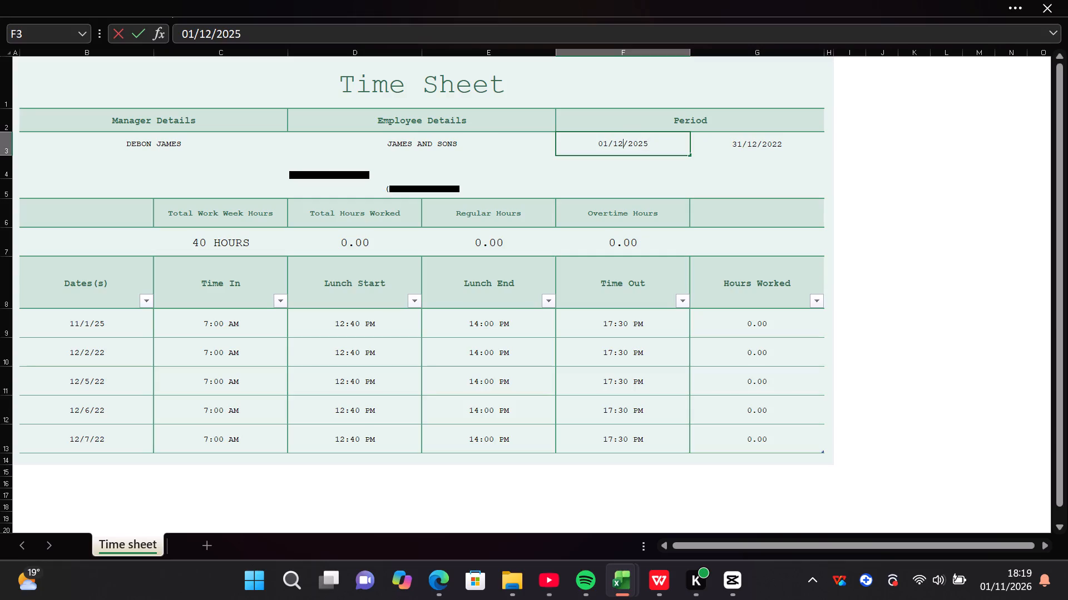
click(655, 144)
click(655, 144)
key(BackSpace)
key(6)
click(620, 145)
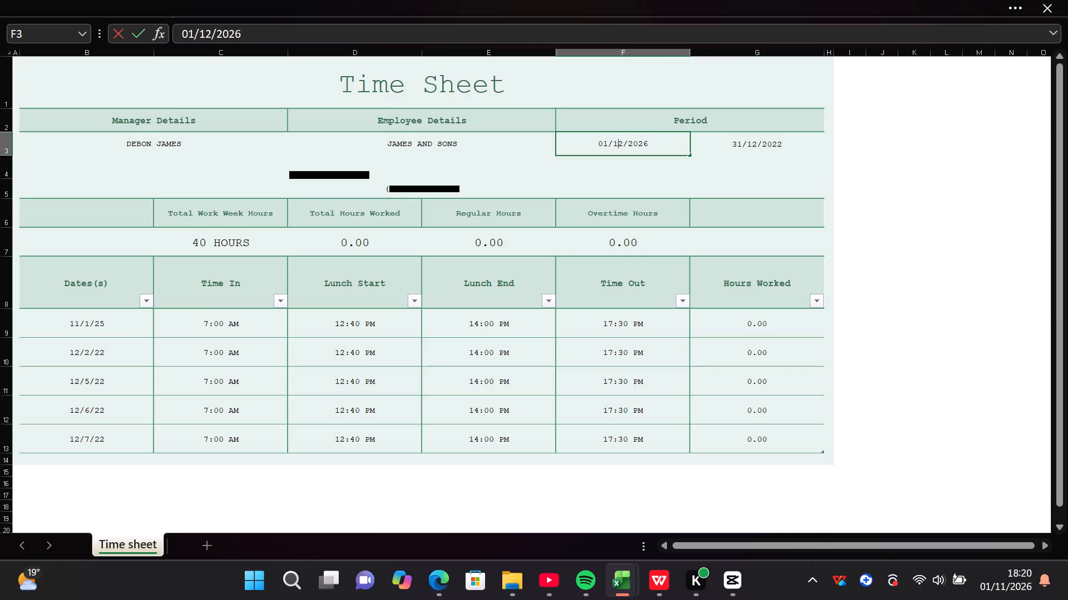
click(625, 145)
key(BackSpace)
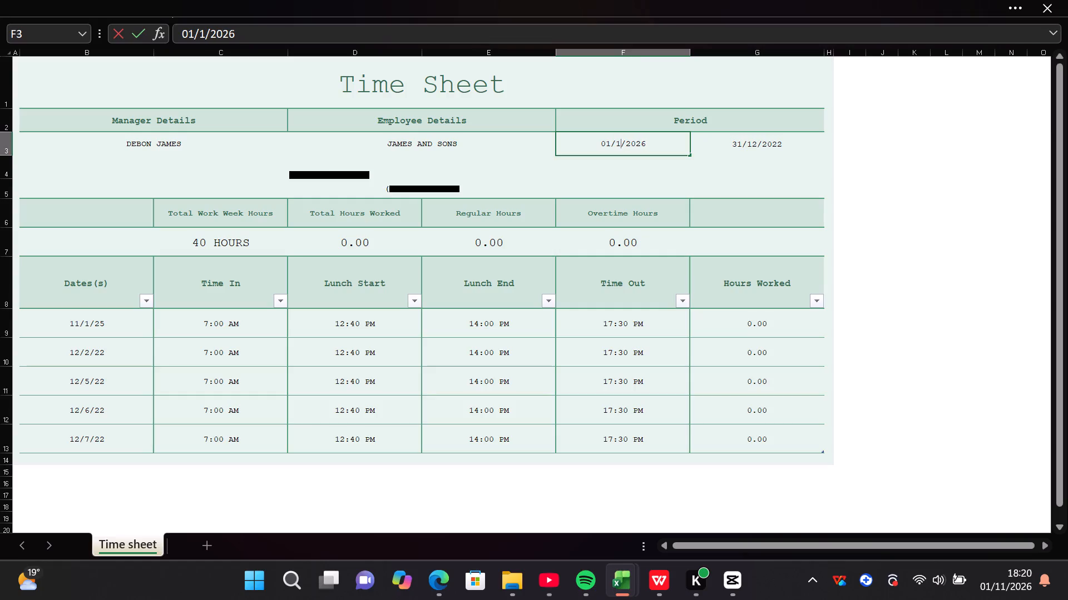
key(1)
click(608, 145)
Set the end date under Period to 31/12/2026.
click(742, 144)
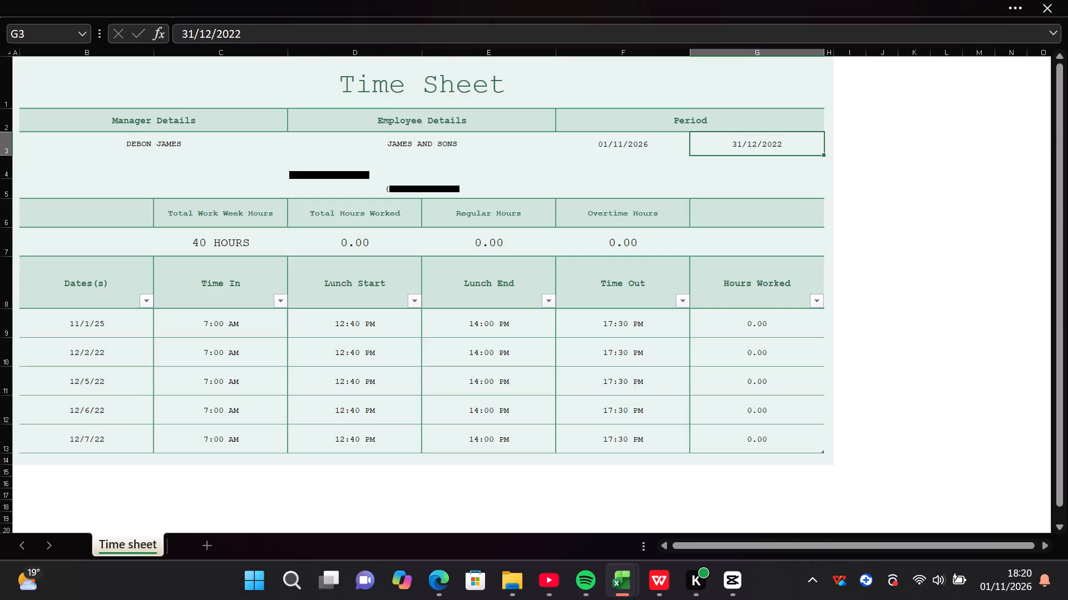
click(787, 149)
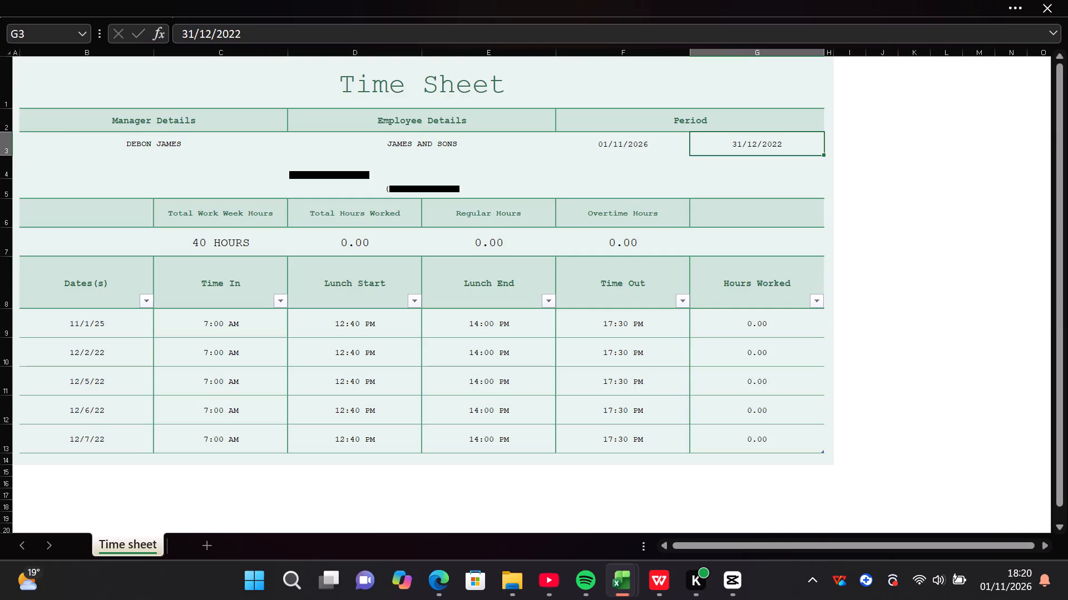
double_click(787, 149)
key(BackSpace)
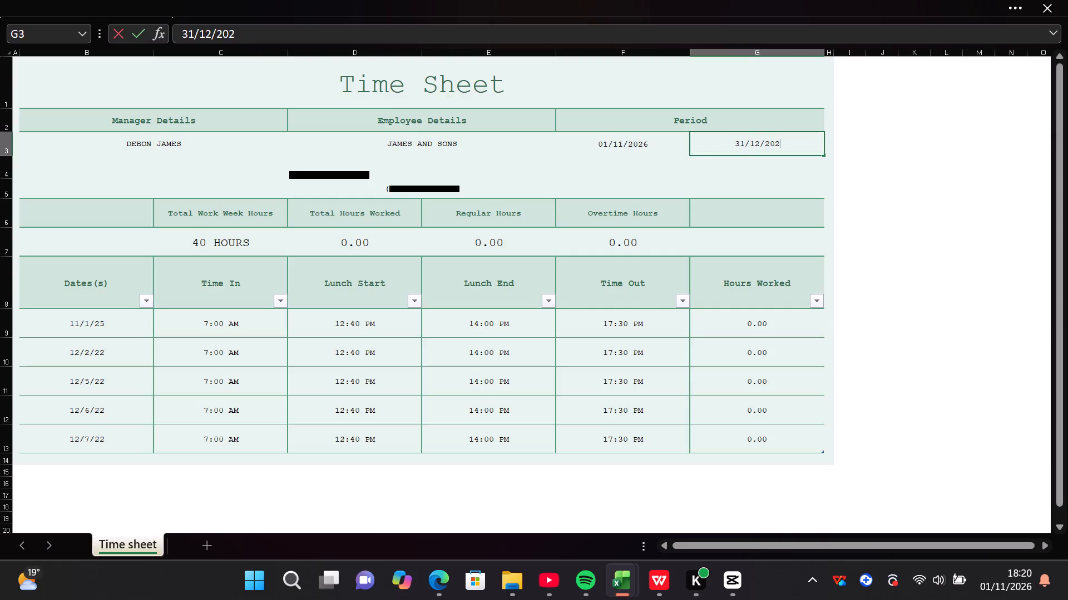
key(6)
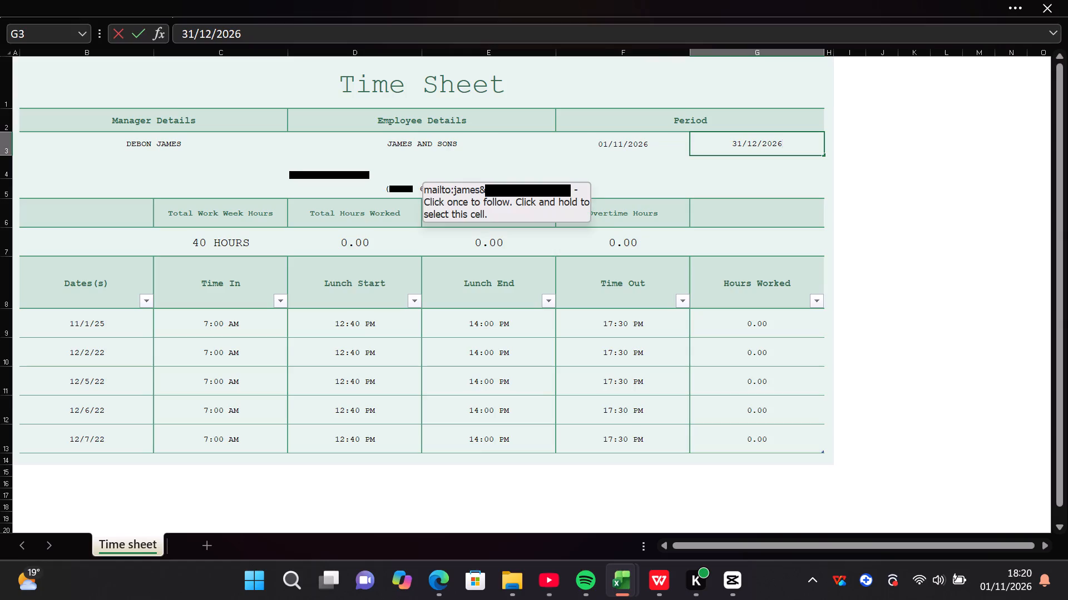
Edit the Hours Worked formula in the 11/1/25 row, inserting I7 in the first nested IF's logical test and G15 as its true value.
scroll(237, 171, down, 1)
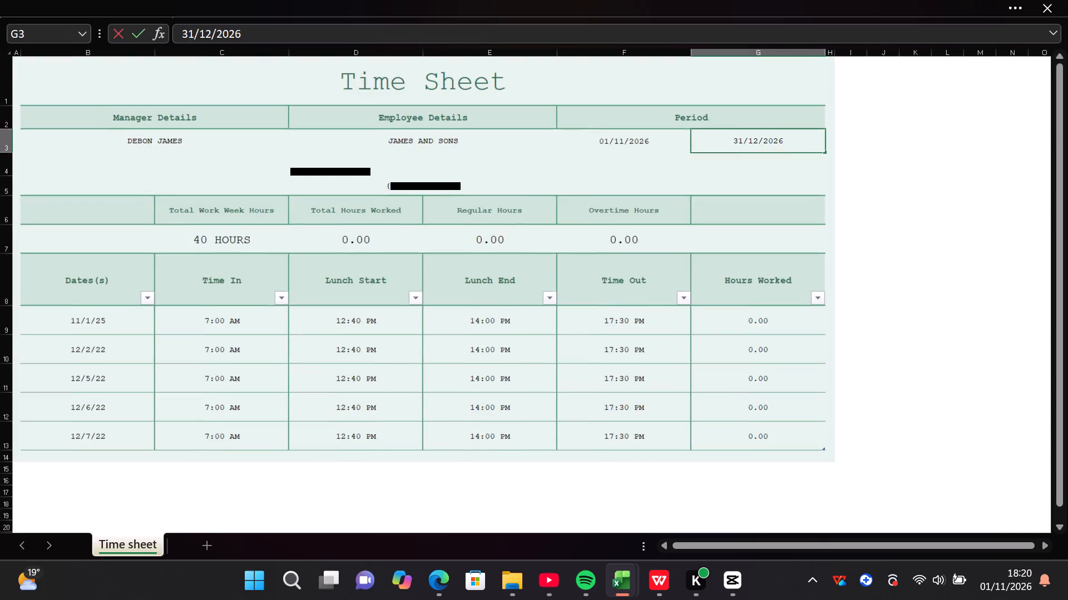
scroll(237, 171, down, 1)
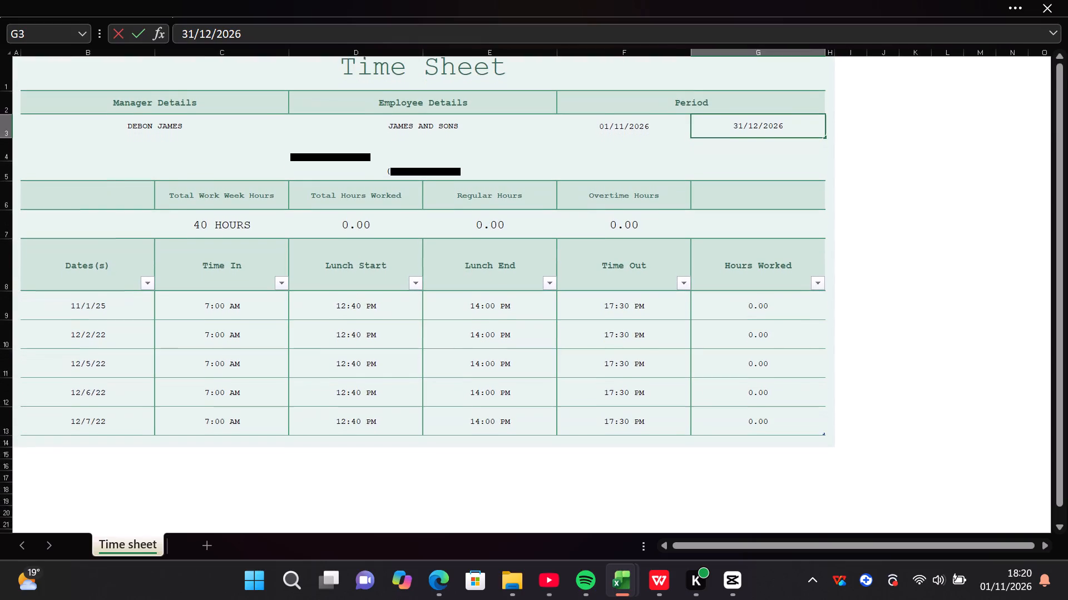
scroll(237, 171, down, 1)
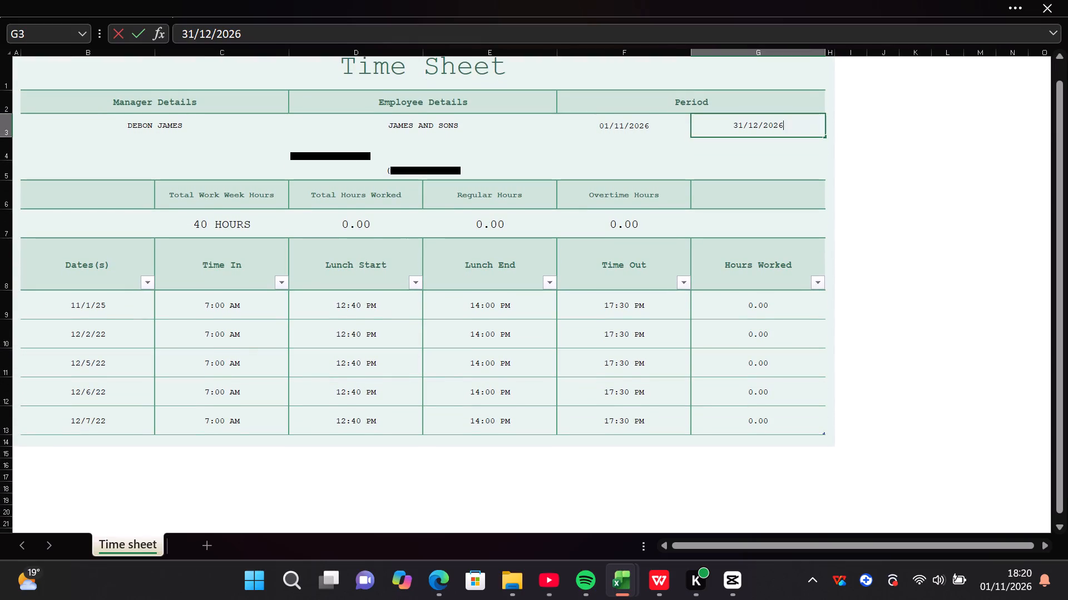
double_click(754, 306)
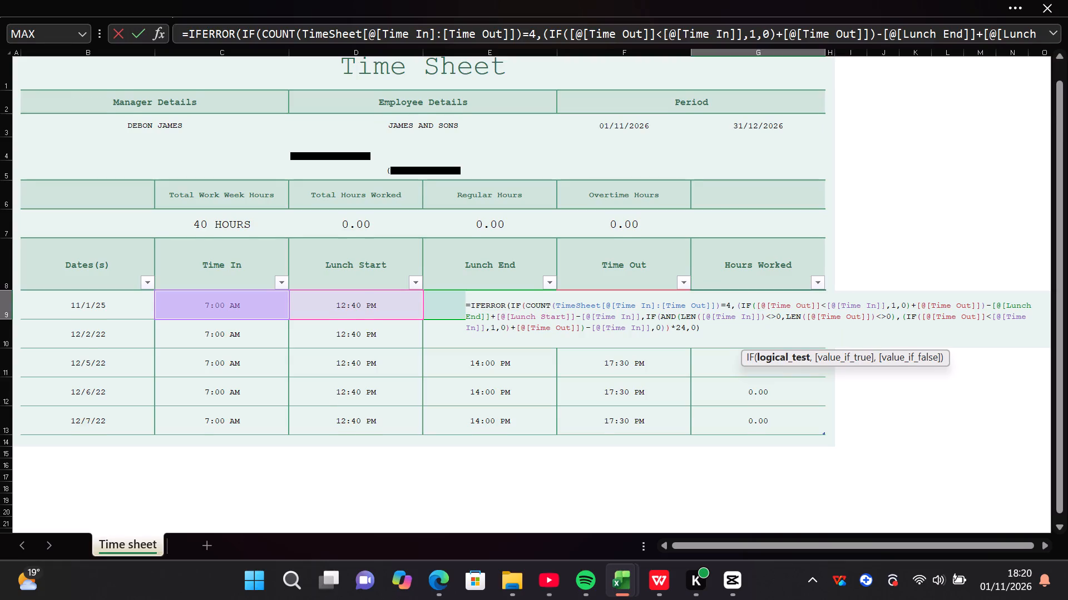
scroll(693, 322, down, 2)
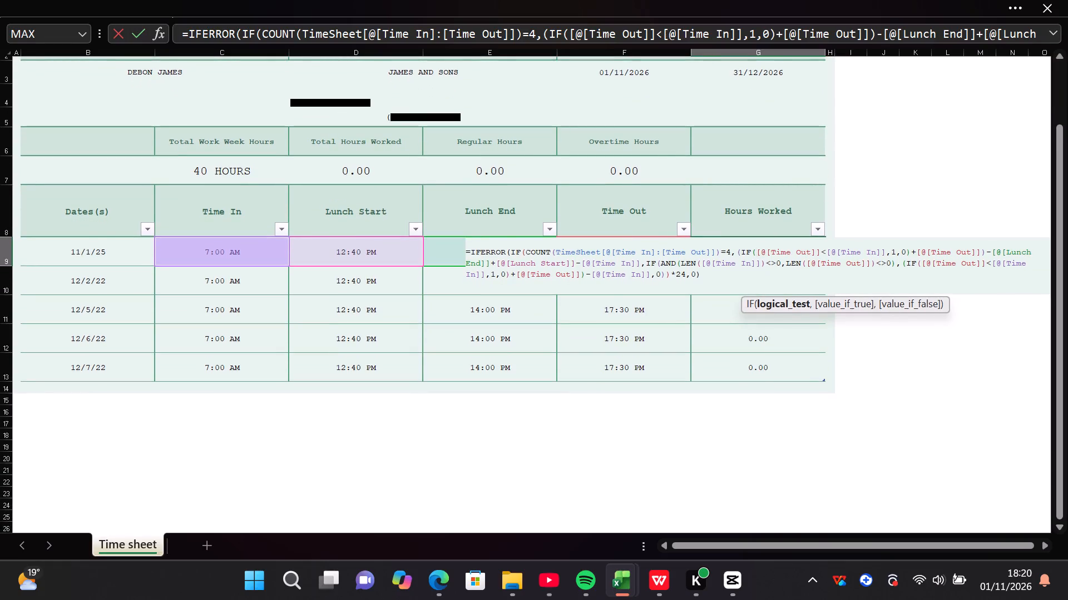
click(709, 424)
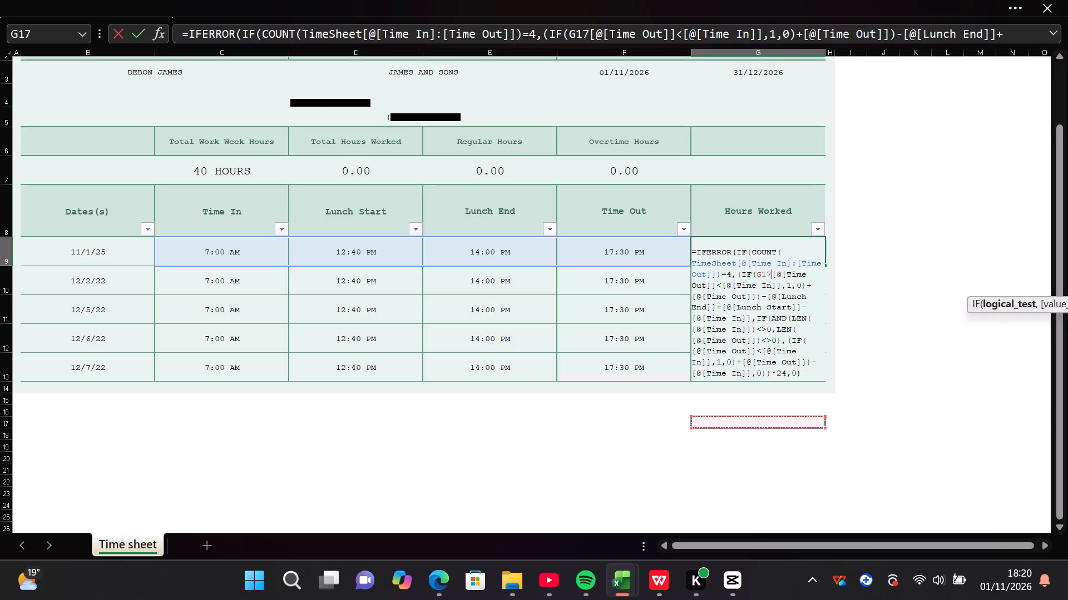
double_click(861, 262)
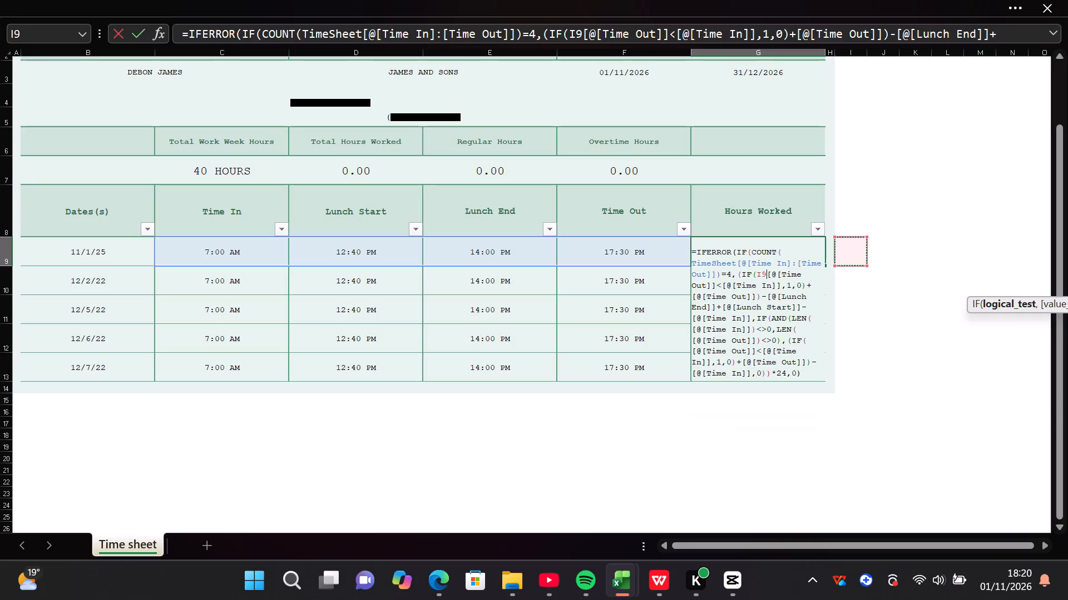
double_click(859, 183)
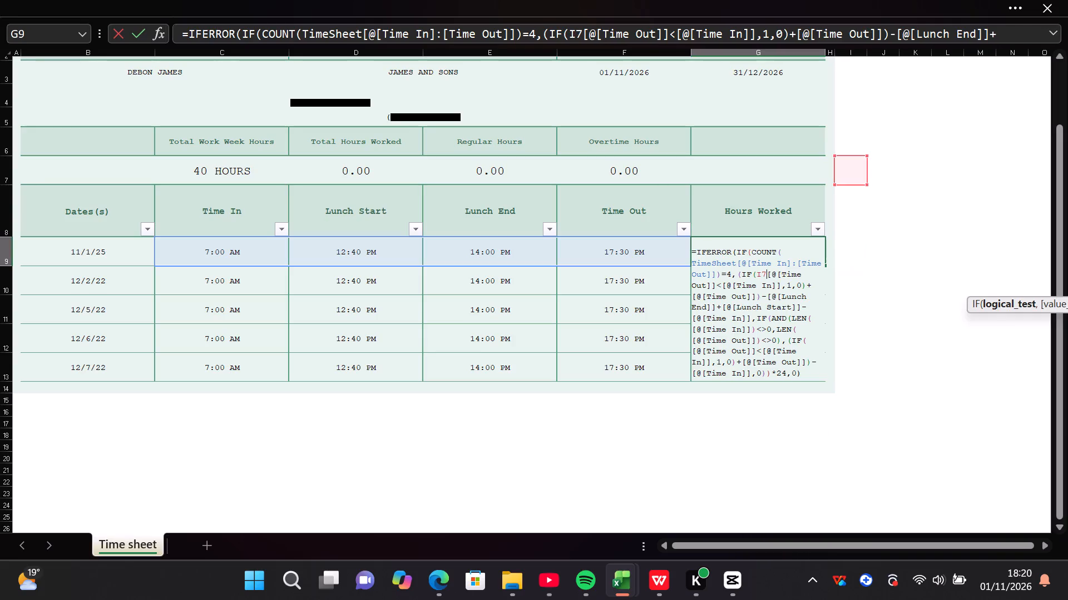
click(983, 303)
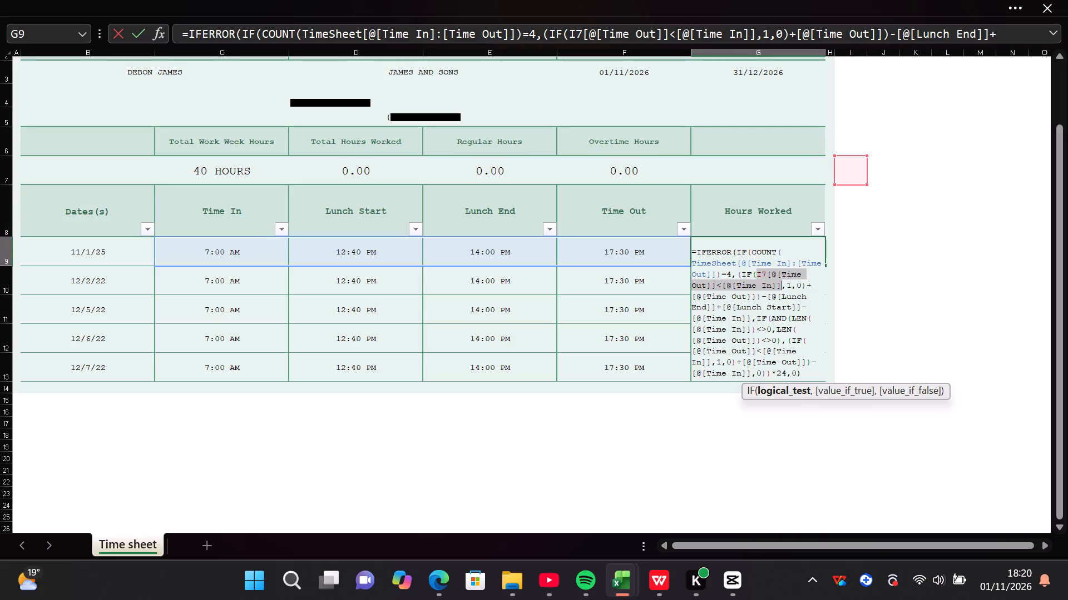
click(820, 386)
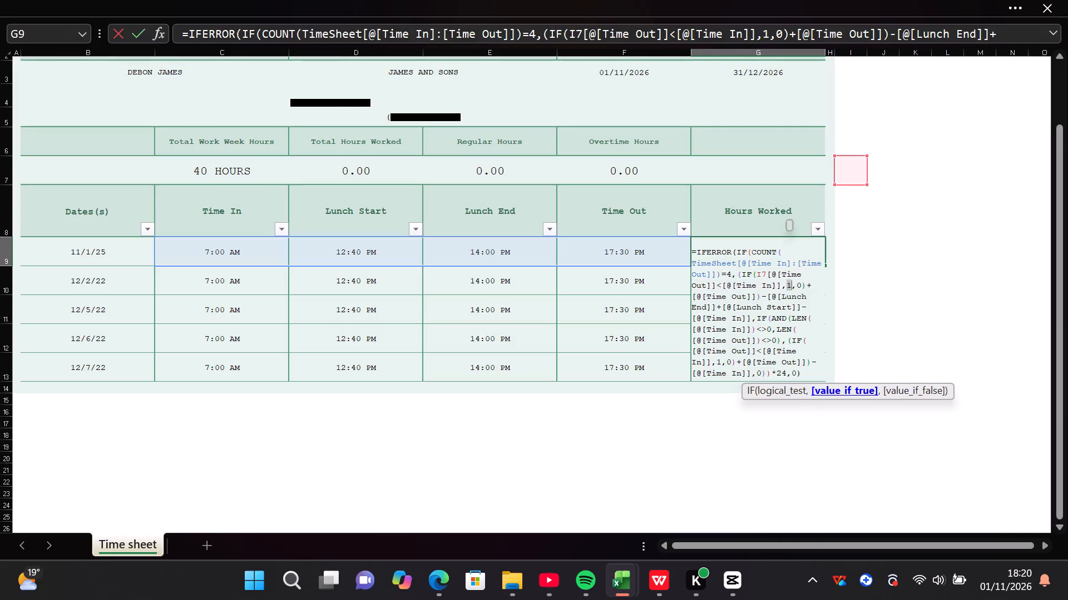
scroll(778, 299, down, 1)
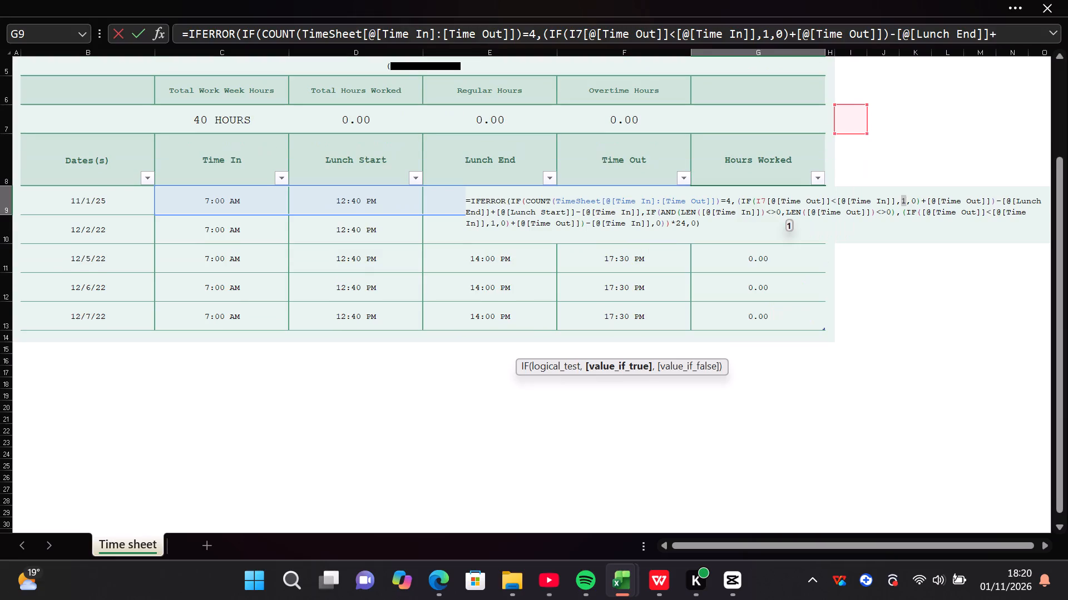
click(778, 351)
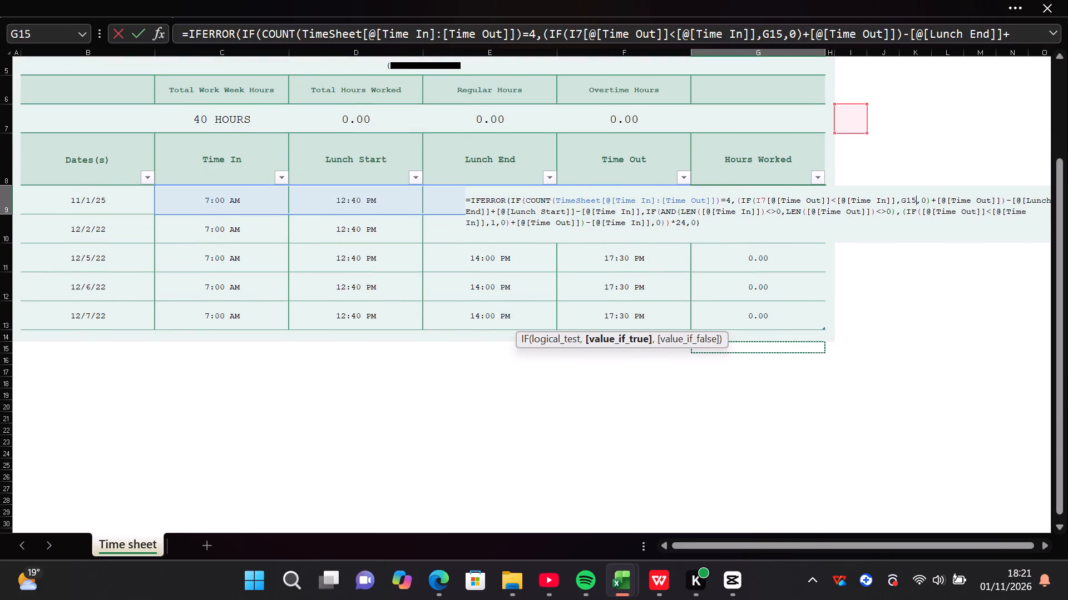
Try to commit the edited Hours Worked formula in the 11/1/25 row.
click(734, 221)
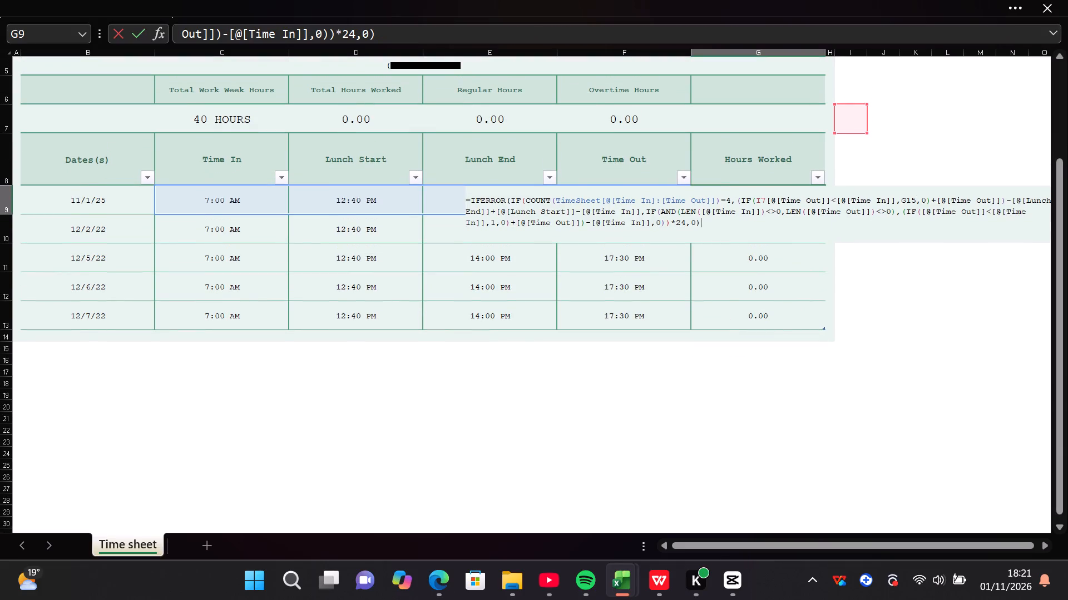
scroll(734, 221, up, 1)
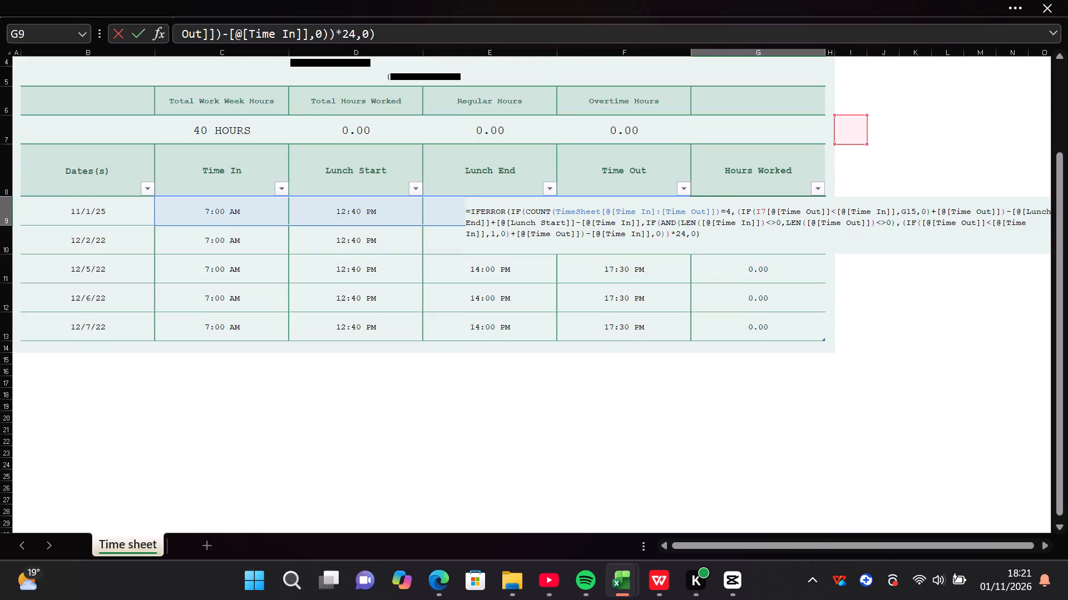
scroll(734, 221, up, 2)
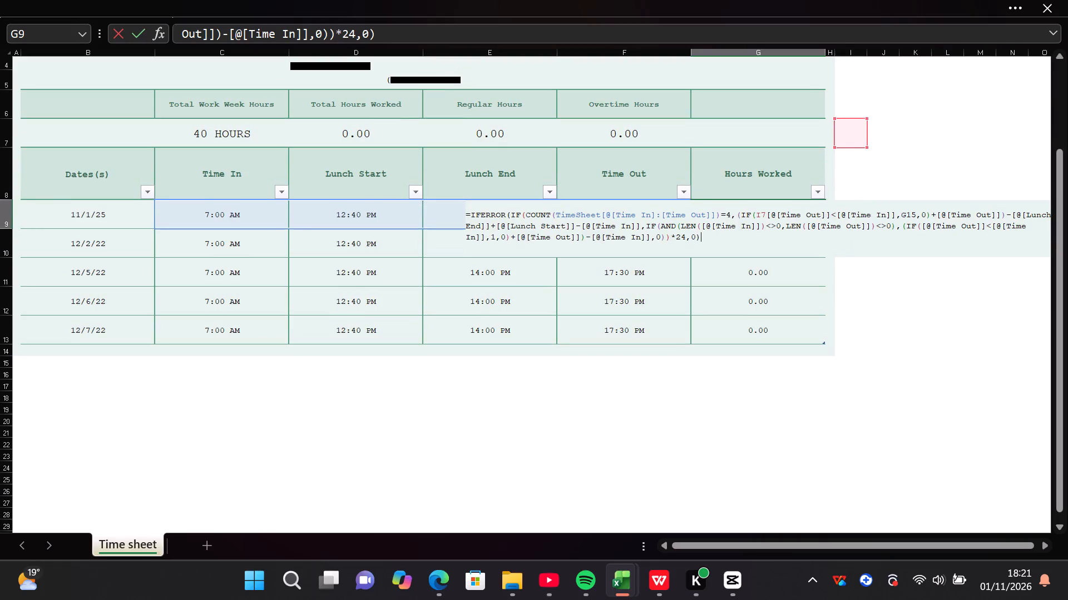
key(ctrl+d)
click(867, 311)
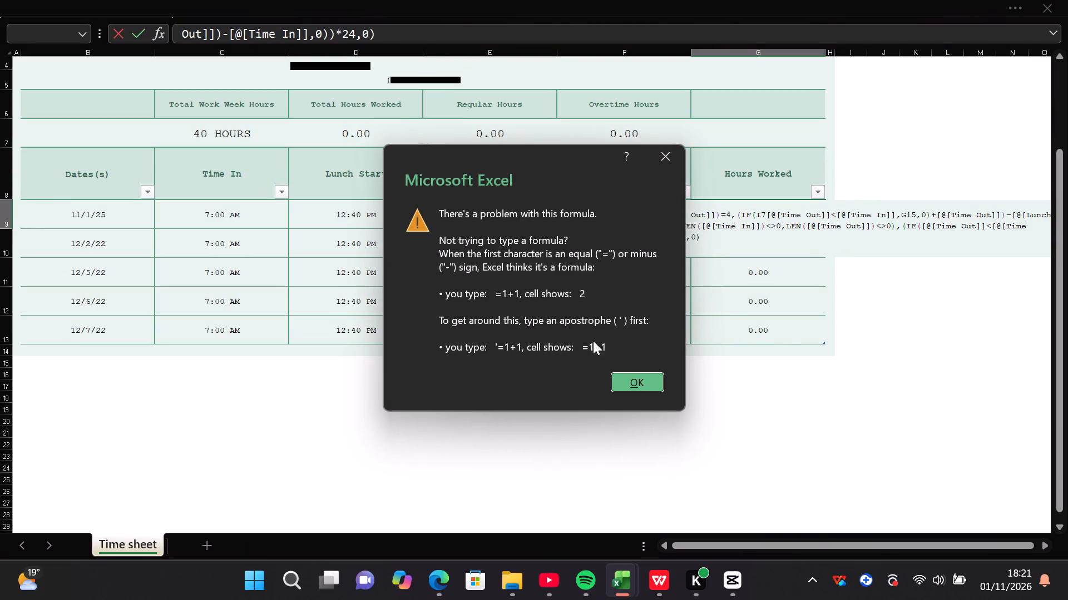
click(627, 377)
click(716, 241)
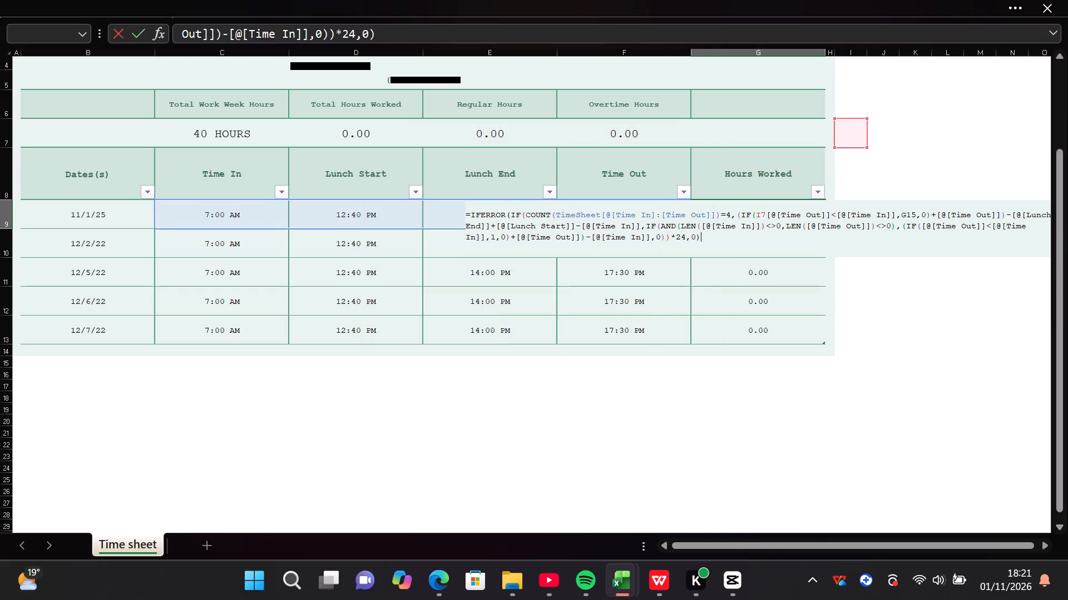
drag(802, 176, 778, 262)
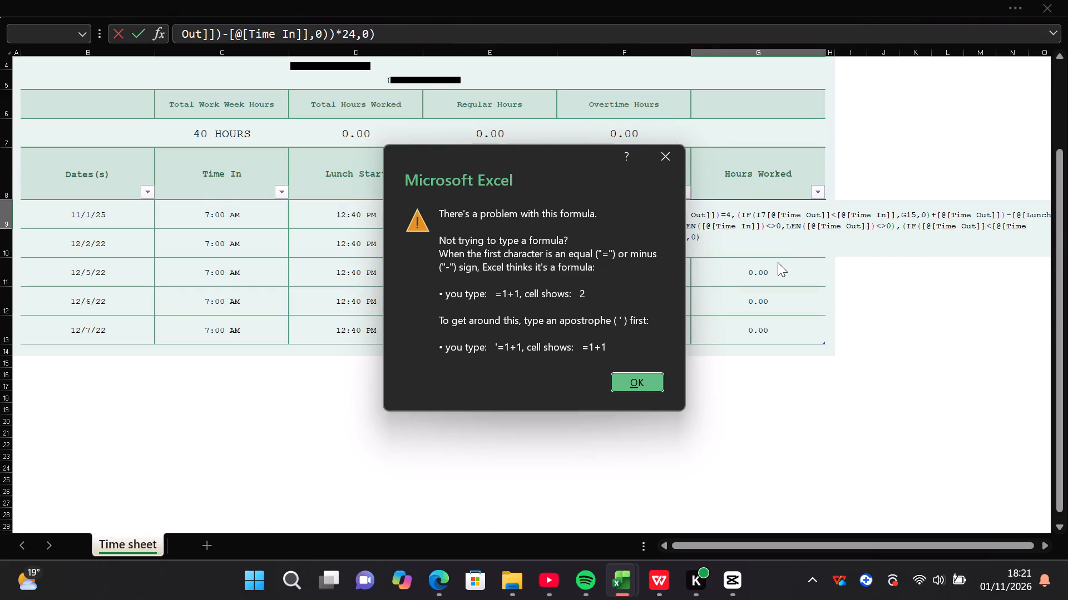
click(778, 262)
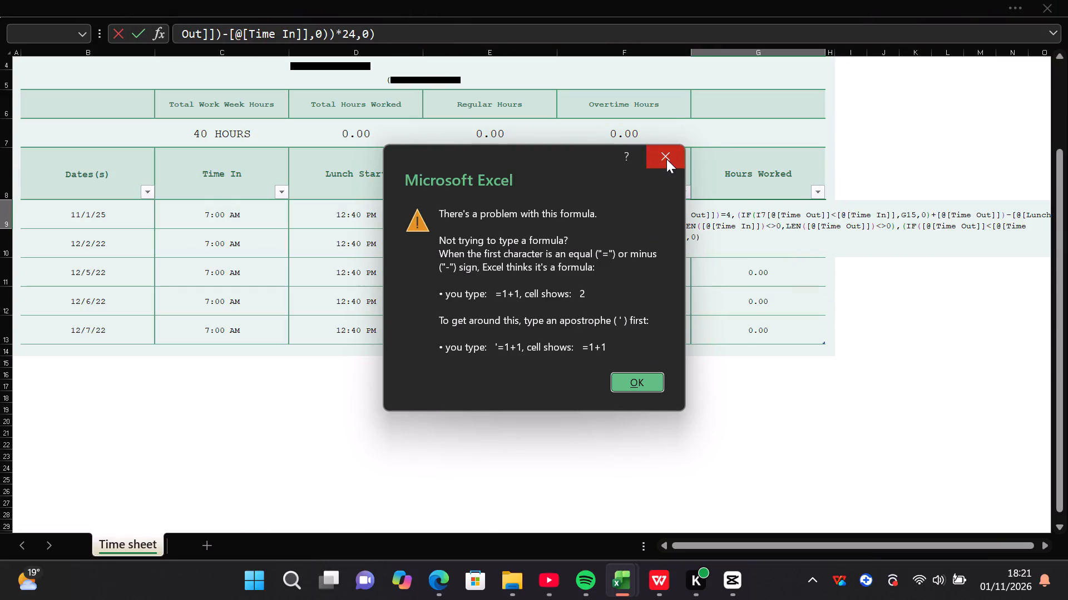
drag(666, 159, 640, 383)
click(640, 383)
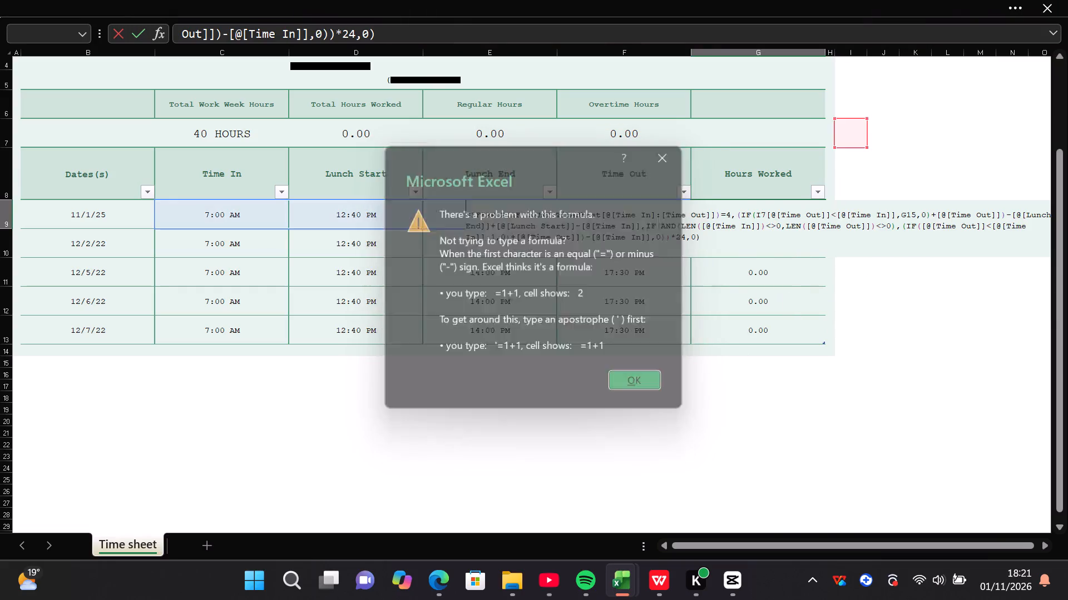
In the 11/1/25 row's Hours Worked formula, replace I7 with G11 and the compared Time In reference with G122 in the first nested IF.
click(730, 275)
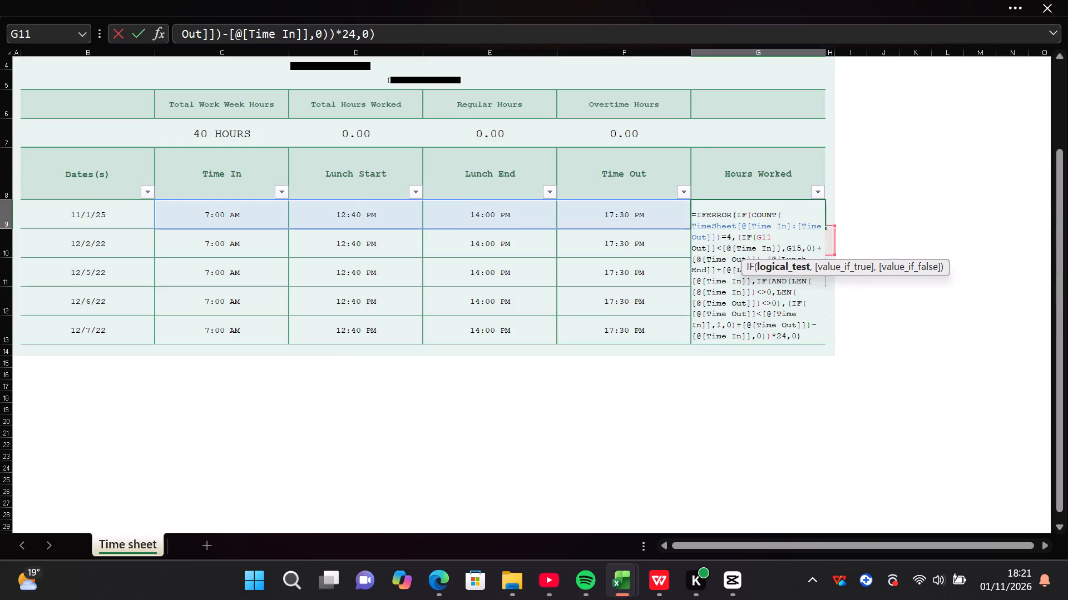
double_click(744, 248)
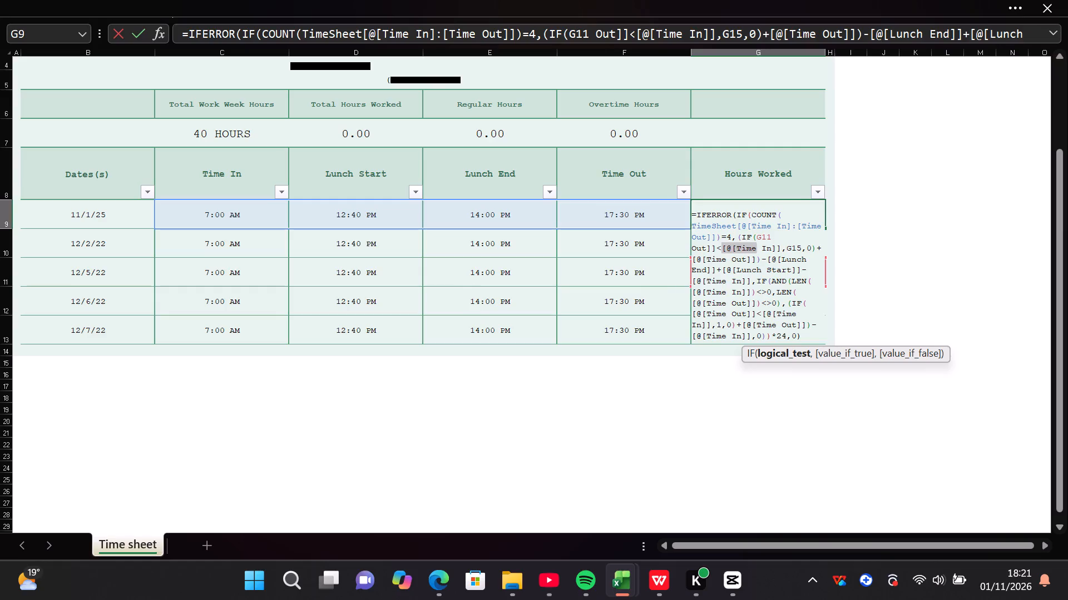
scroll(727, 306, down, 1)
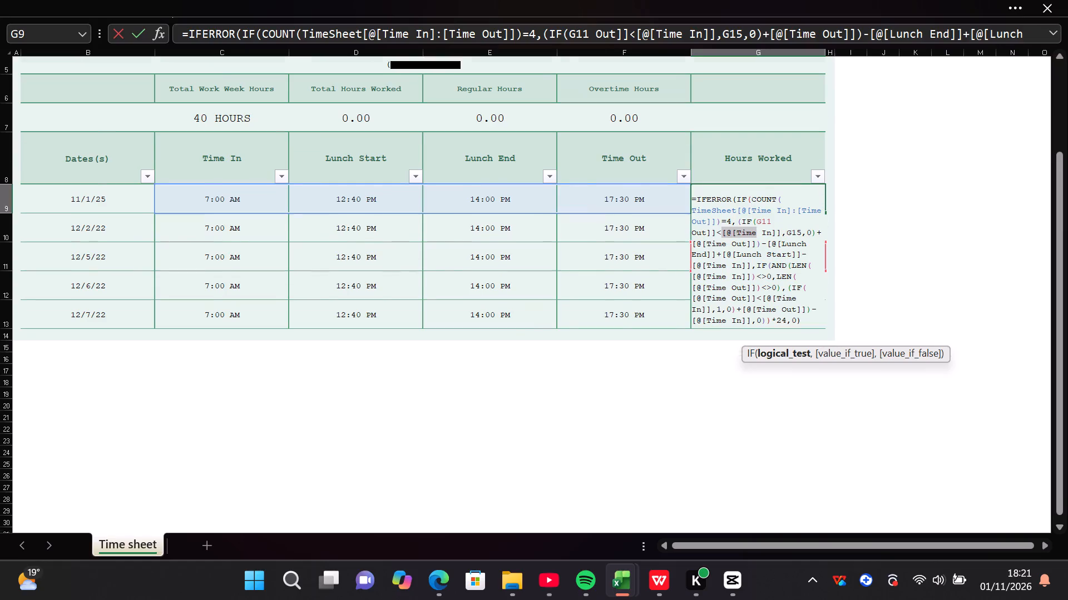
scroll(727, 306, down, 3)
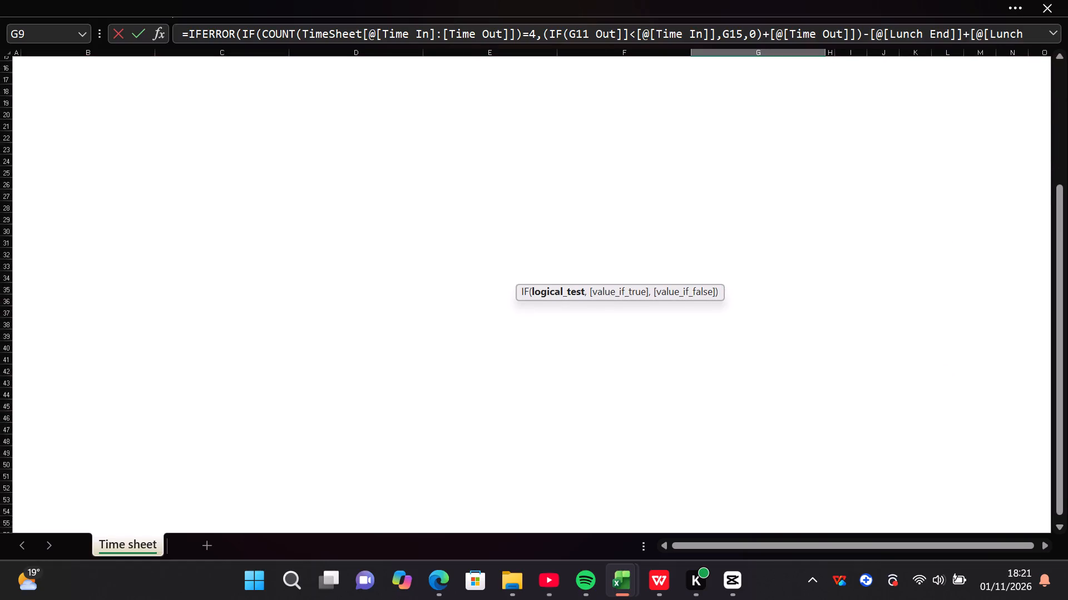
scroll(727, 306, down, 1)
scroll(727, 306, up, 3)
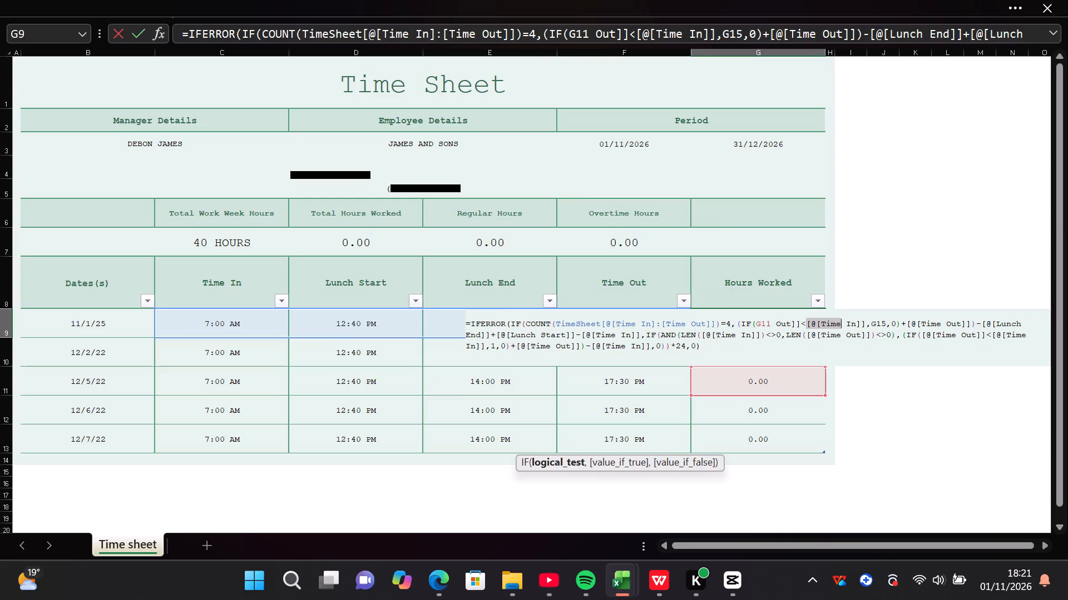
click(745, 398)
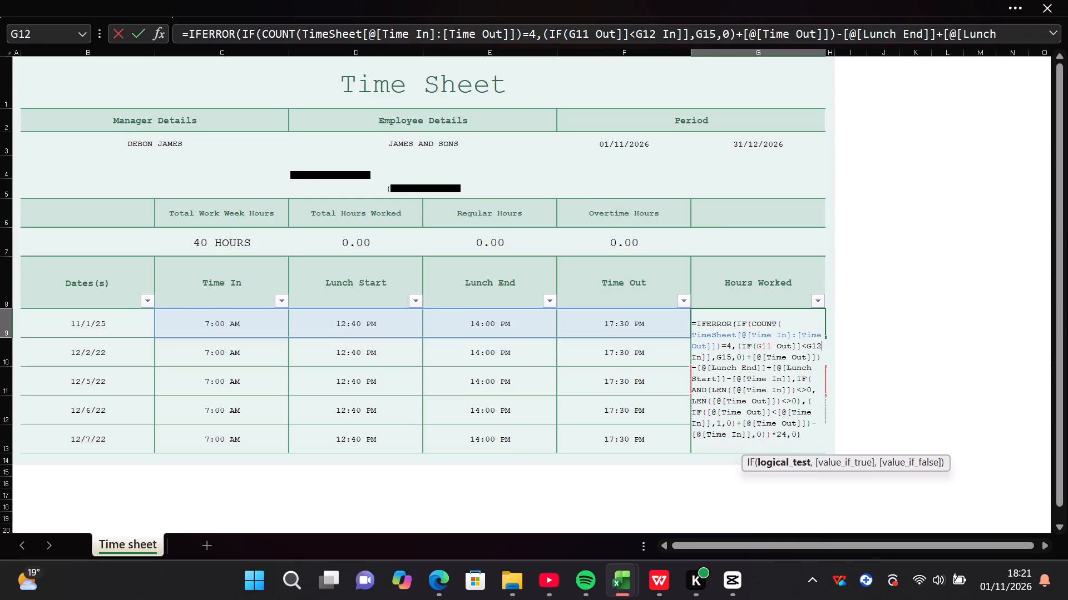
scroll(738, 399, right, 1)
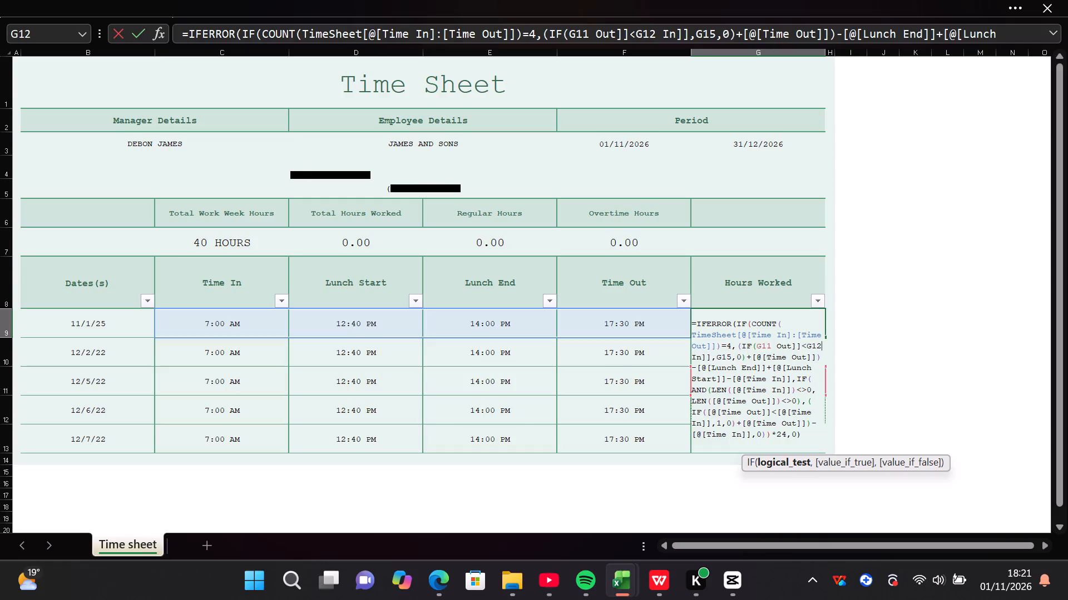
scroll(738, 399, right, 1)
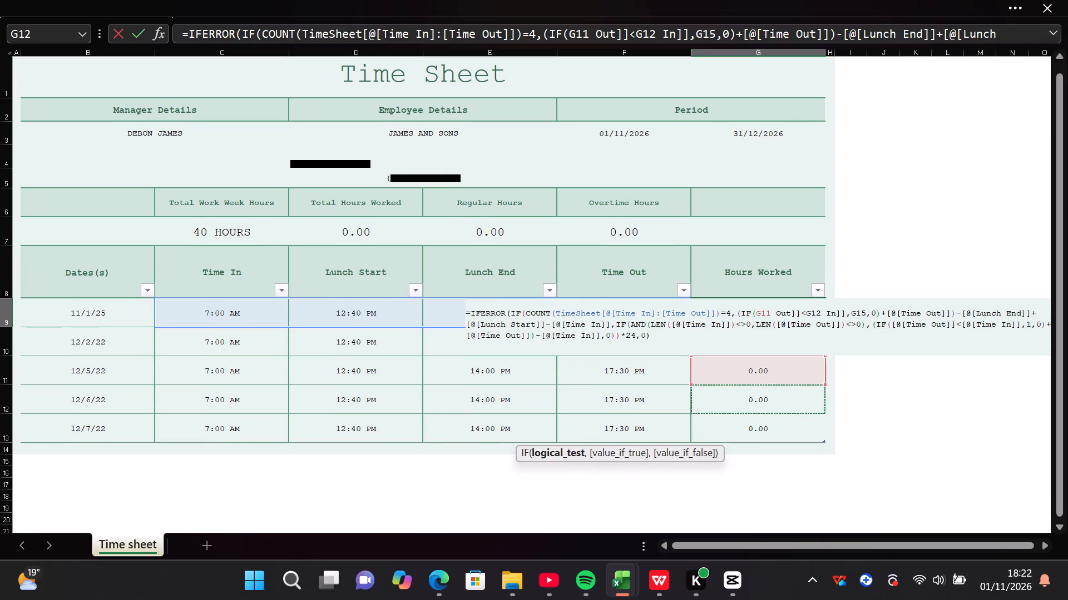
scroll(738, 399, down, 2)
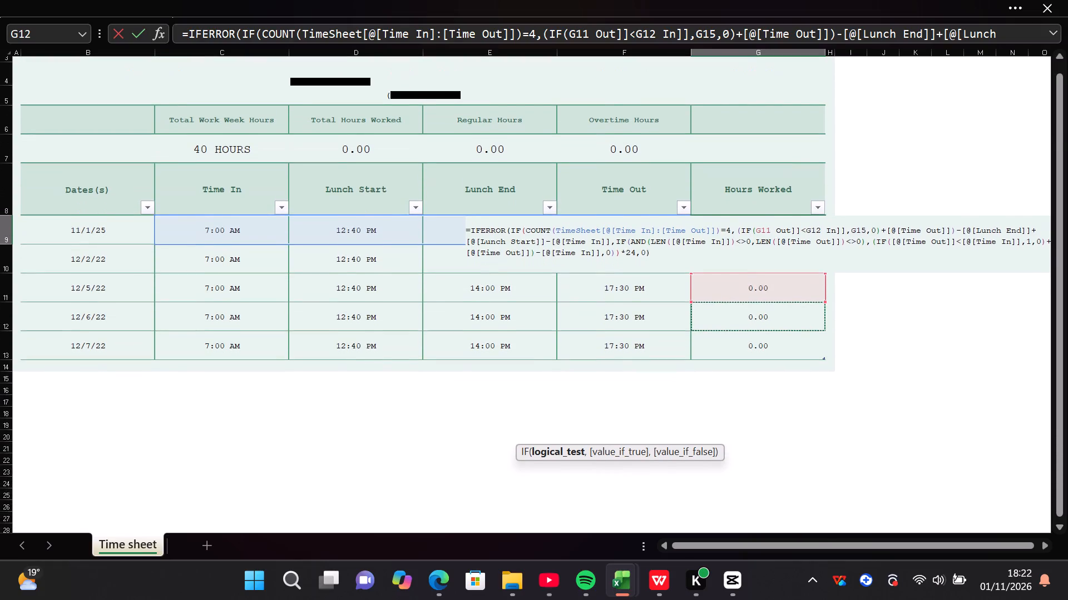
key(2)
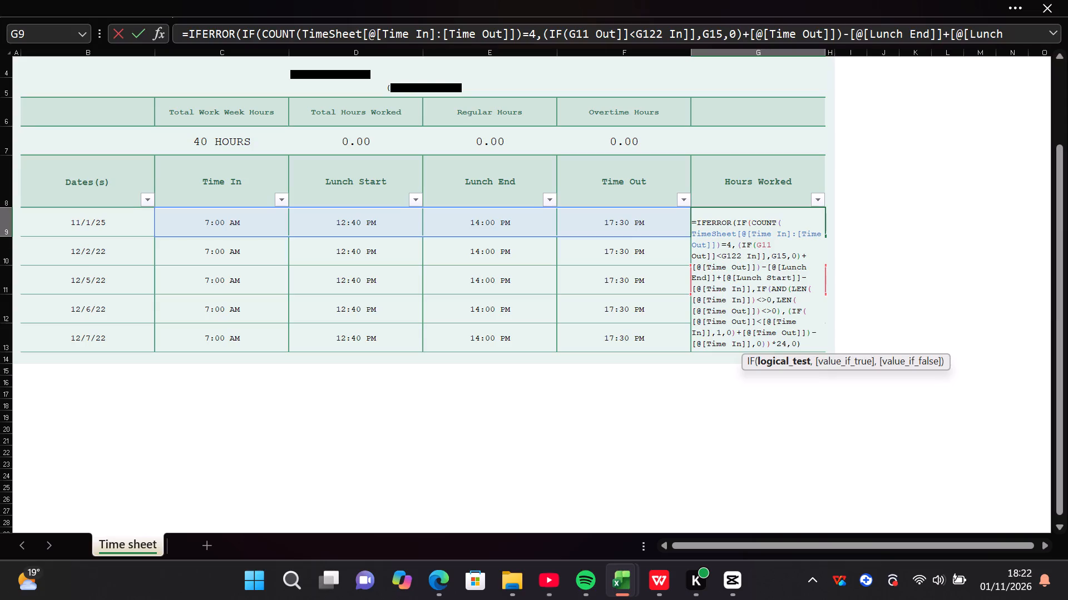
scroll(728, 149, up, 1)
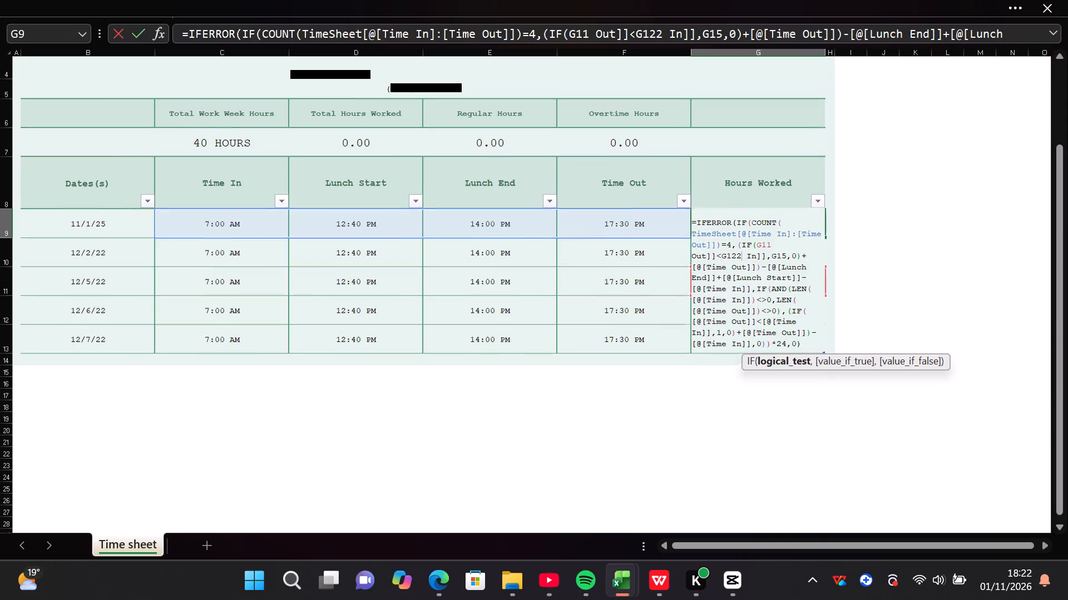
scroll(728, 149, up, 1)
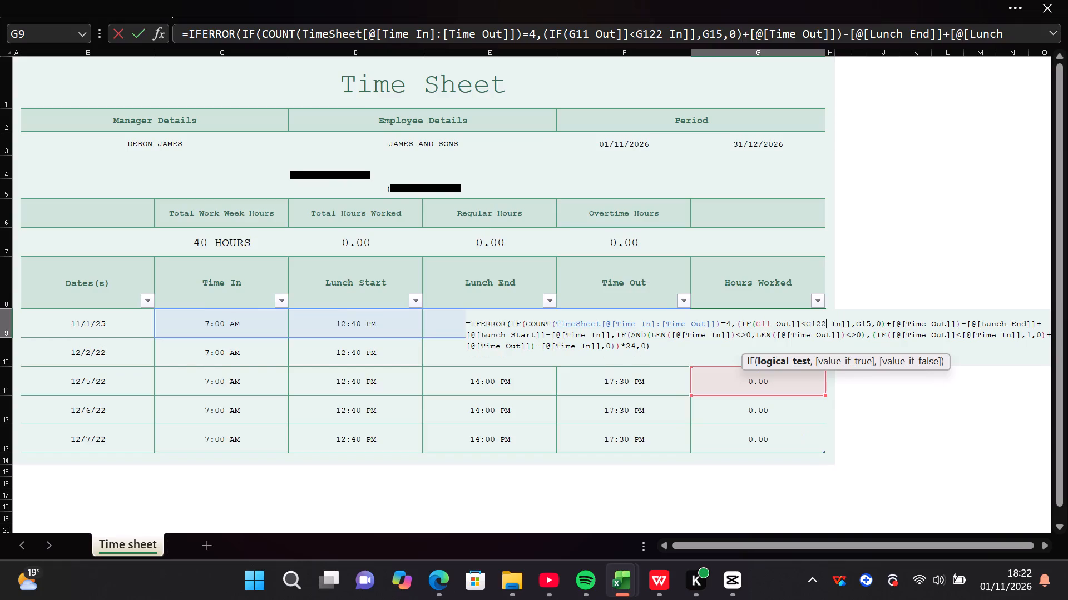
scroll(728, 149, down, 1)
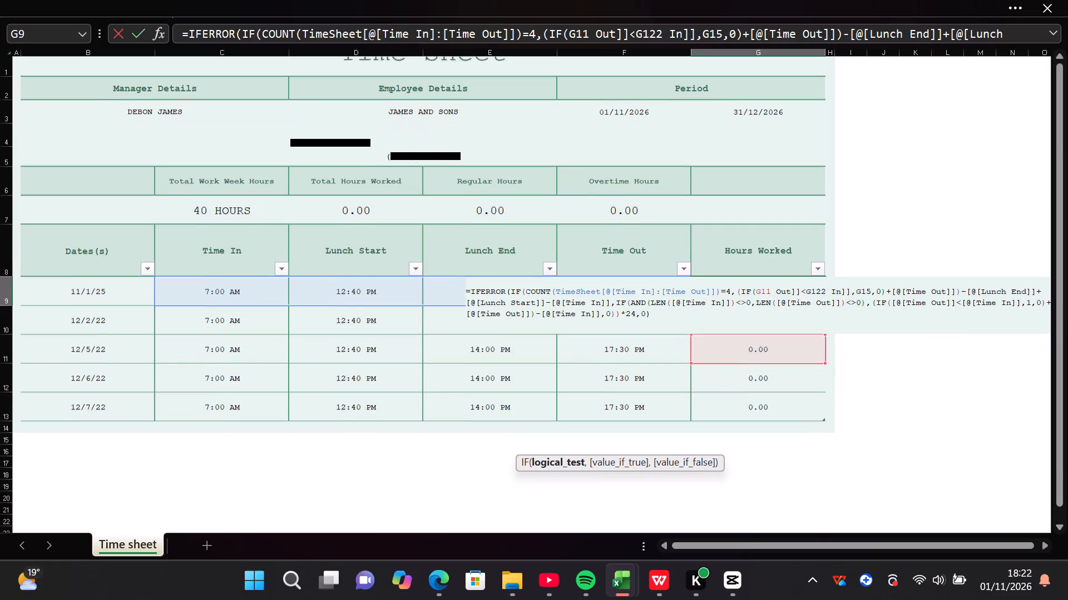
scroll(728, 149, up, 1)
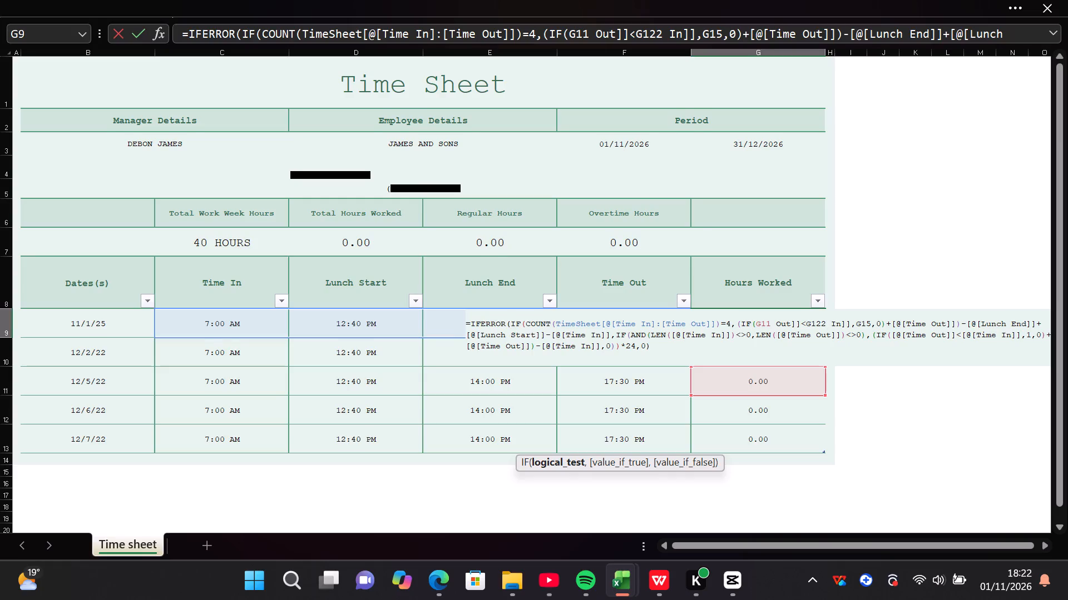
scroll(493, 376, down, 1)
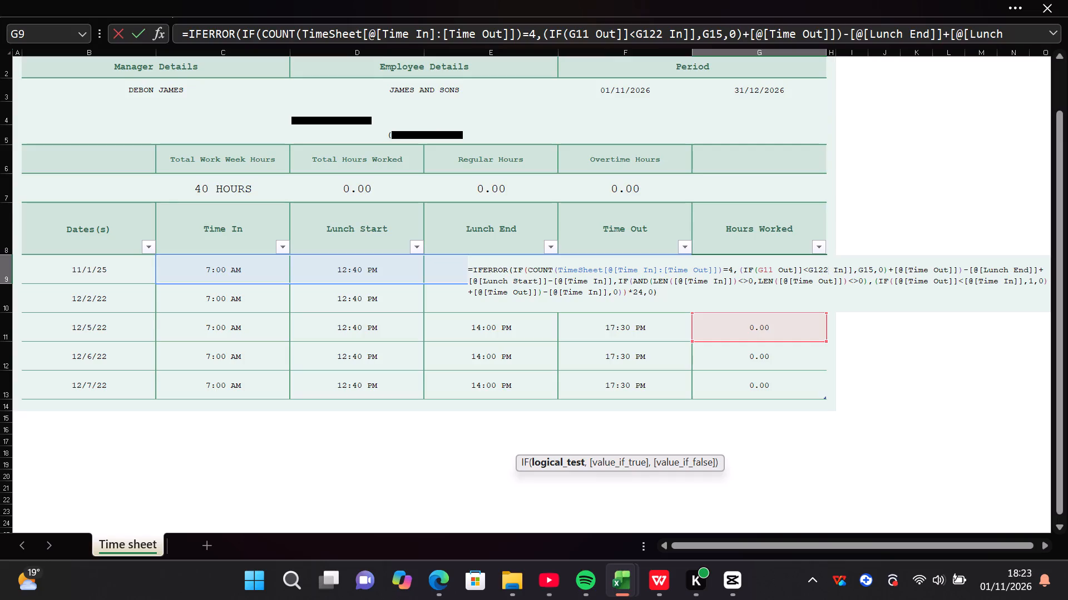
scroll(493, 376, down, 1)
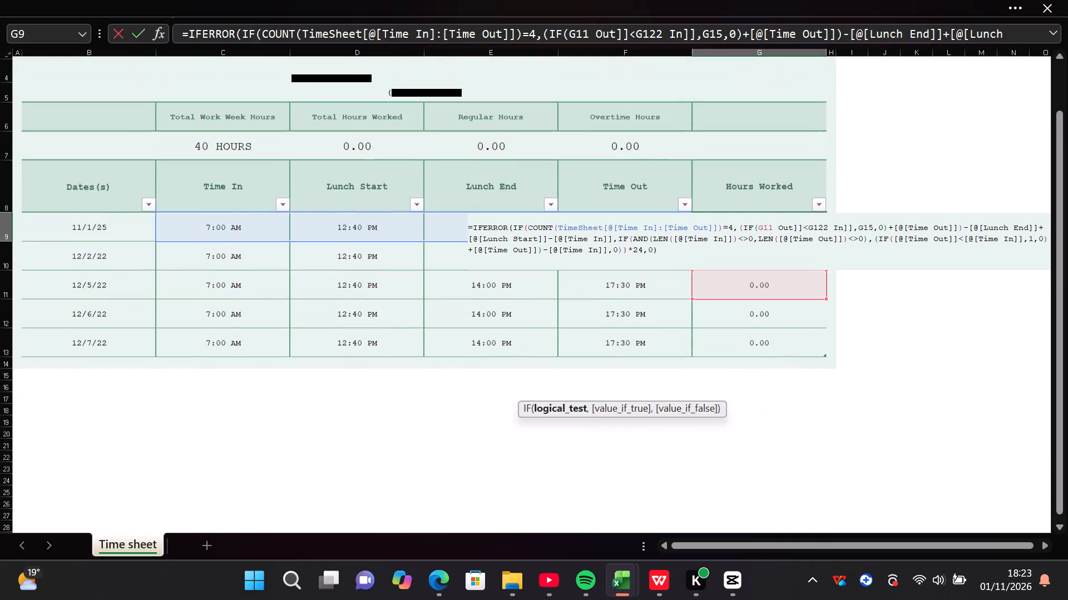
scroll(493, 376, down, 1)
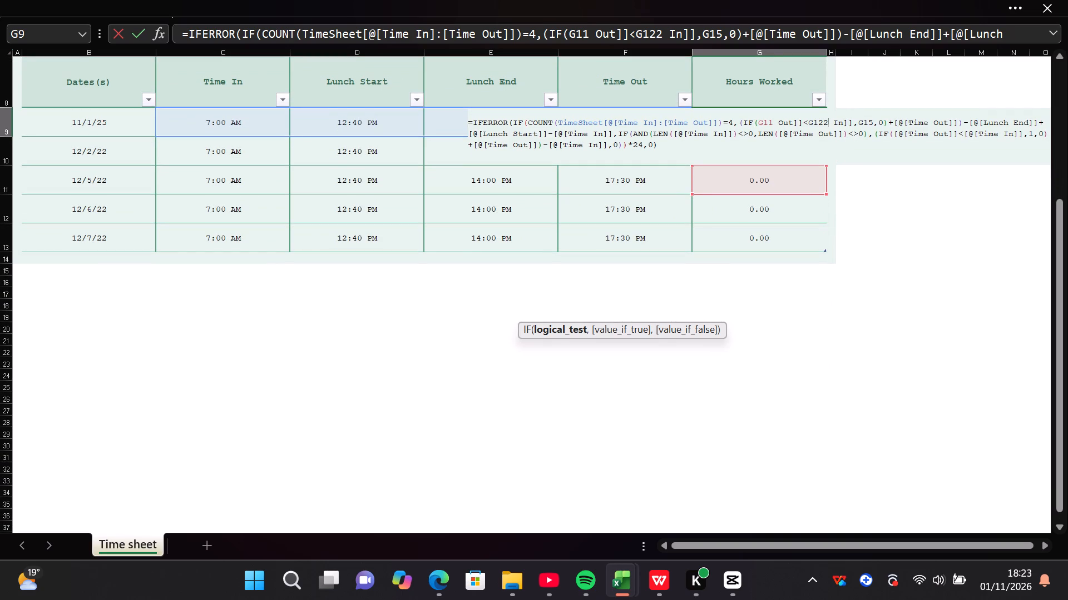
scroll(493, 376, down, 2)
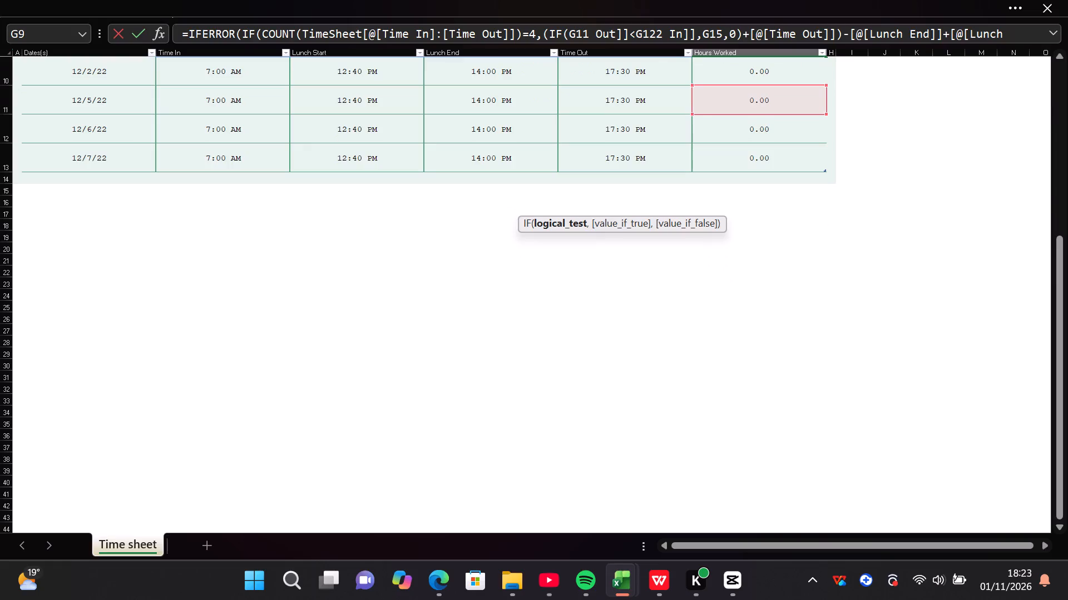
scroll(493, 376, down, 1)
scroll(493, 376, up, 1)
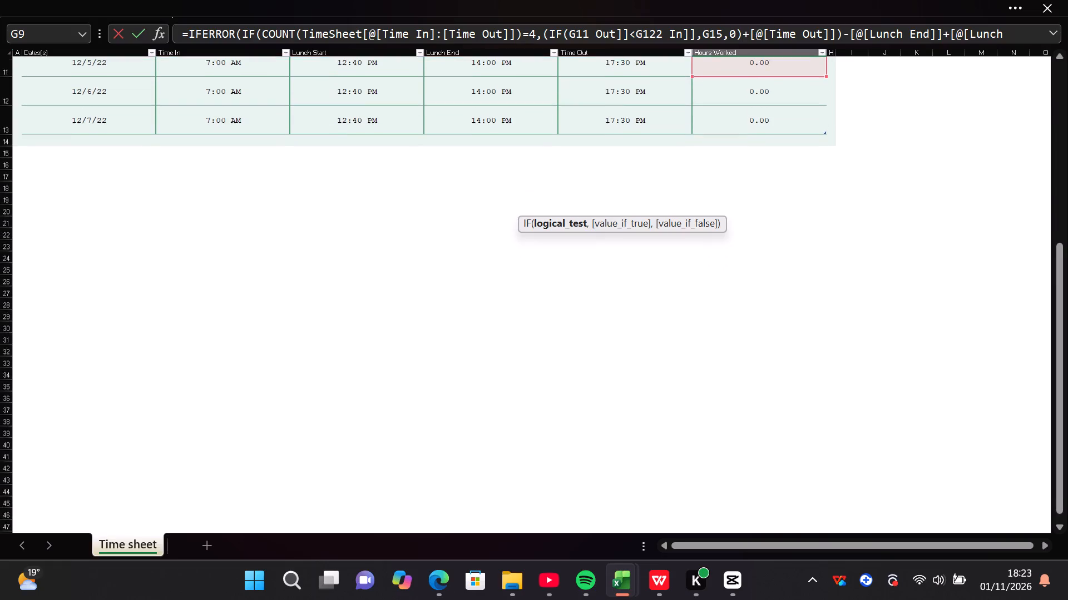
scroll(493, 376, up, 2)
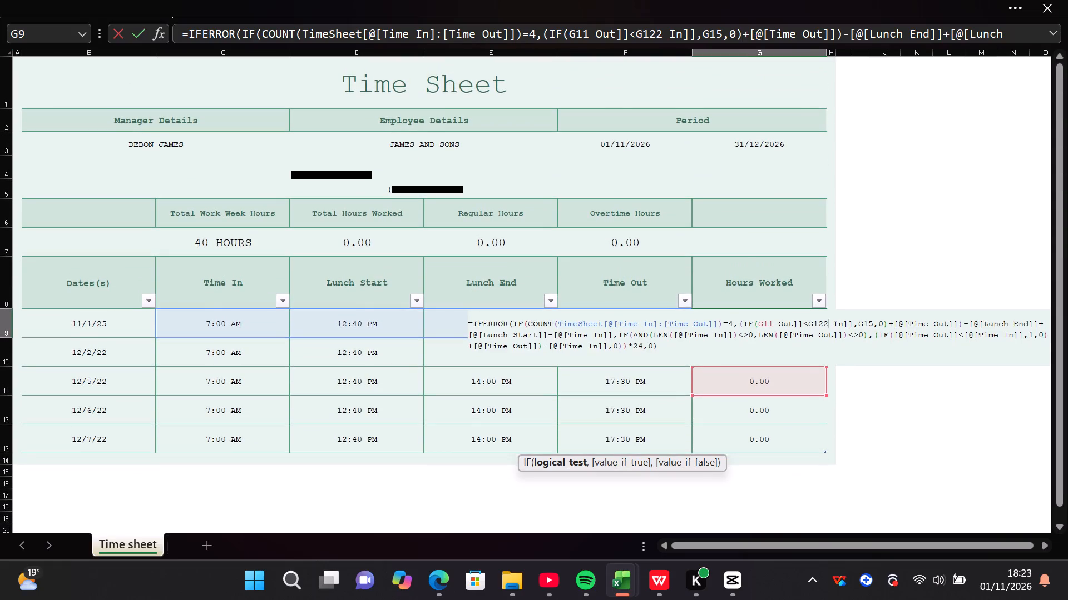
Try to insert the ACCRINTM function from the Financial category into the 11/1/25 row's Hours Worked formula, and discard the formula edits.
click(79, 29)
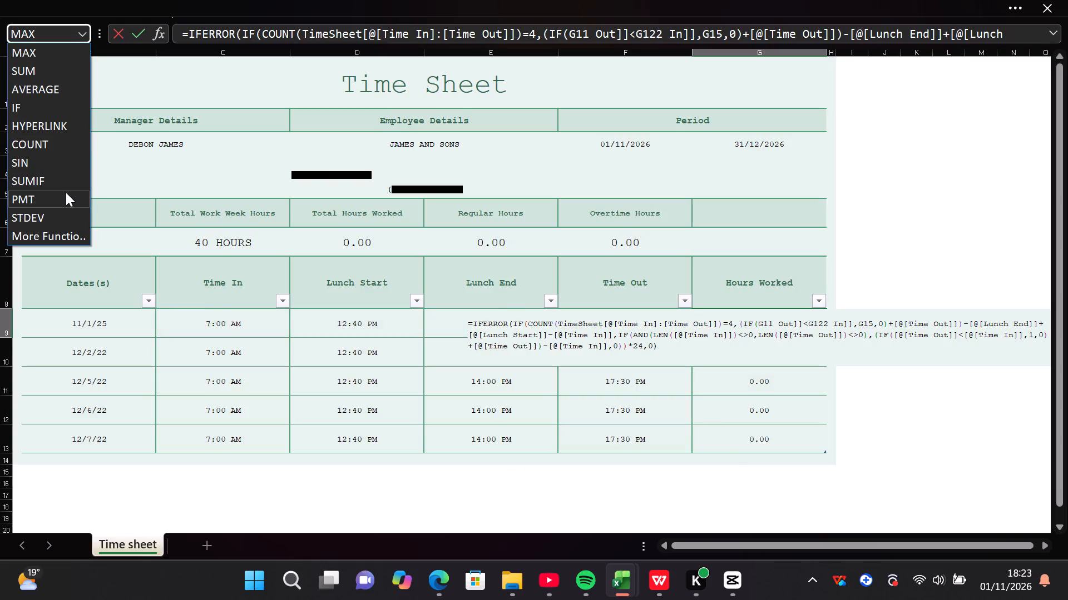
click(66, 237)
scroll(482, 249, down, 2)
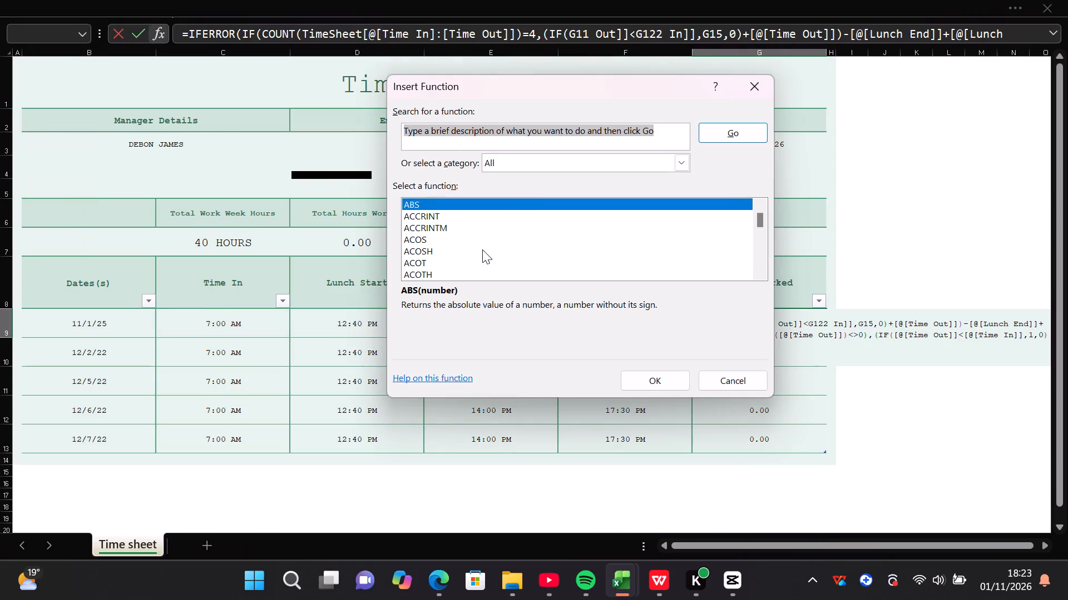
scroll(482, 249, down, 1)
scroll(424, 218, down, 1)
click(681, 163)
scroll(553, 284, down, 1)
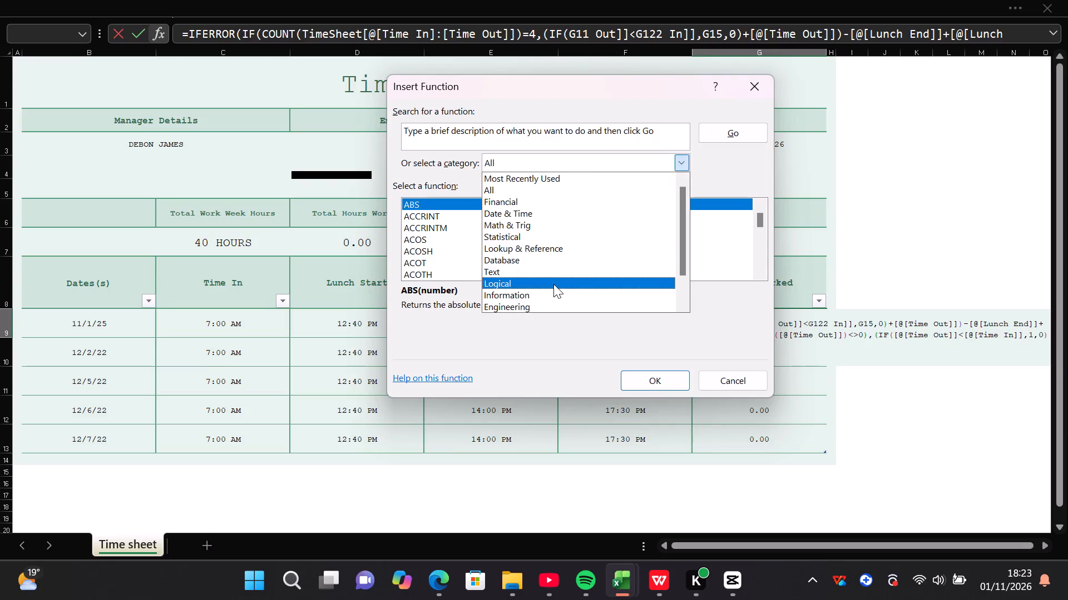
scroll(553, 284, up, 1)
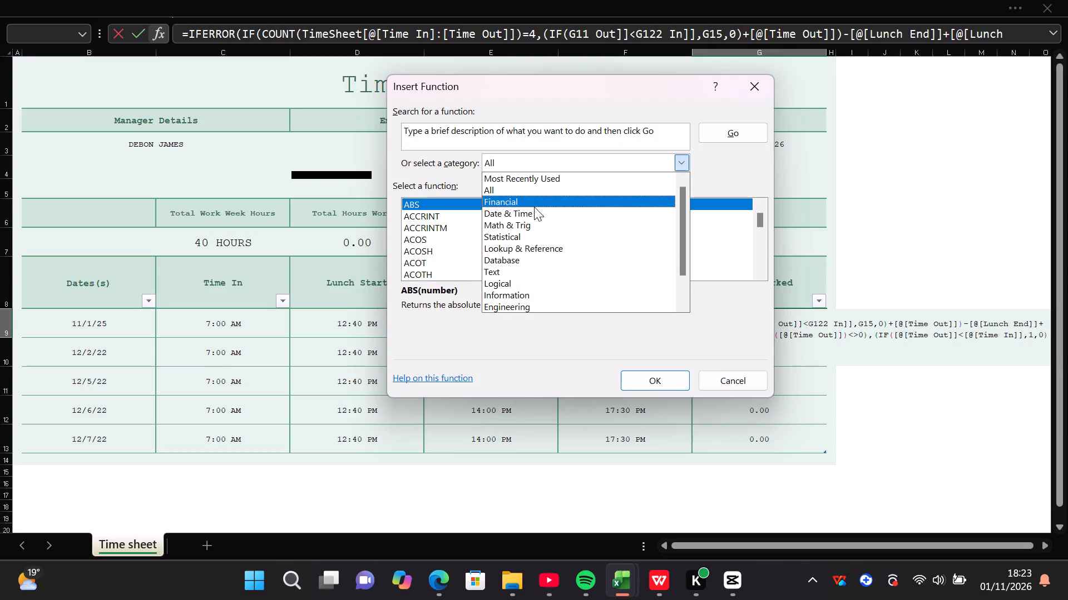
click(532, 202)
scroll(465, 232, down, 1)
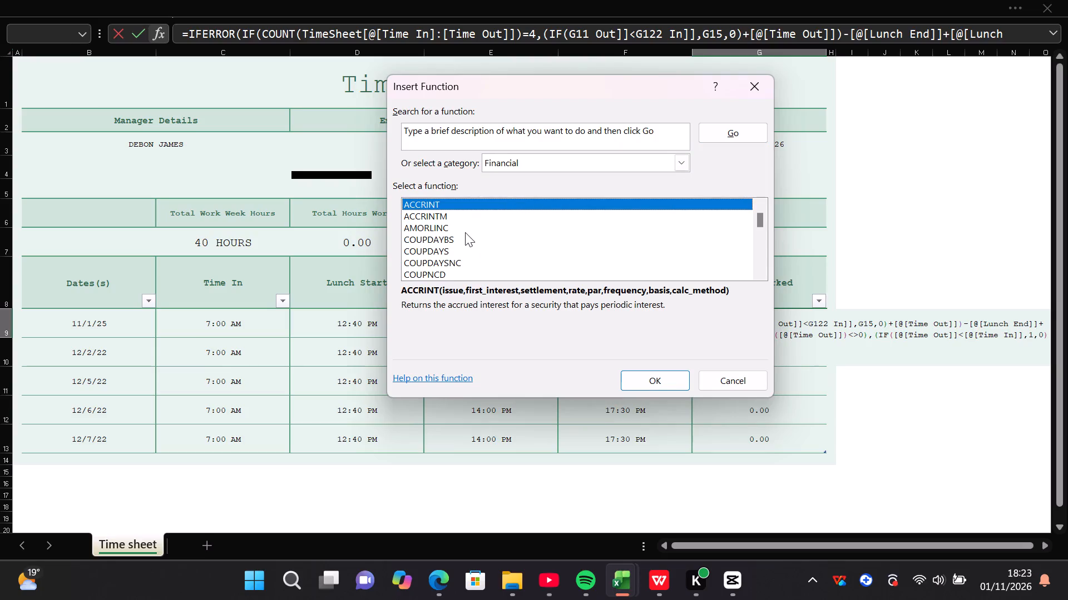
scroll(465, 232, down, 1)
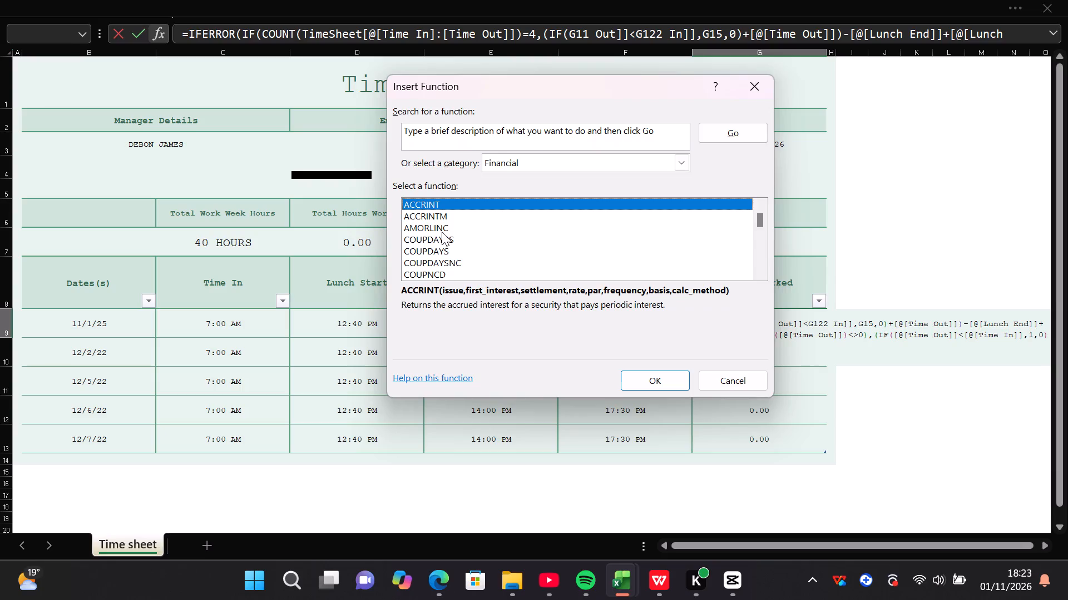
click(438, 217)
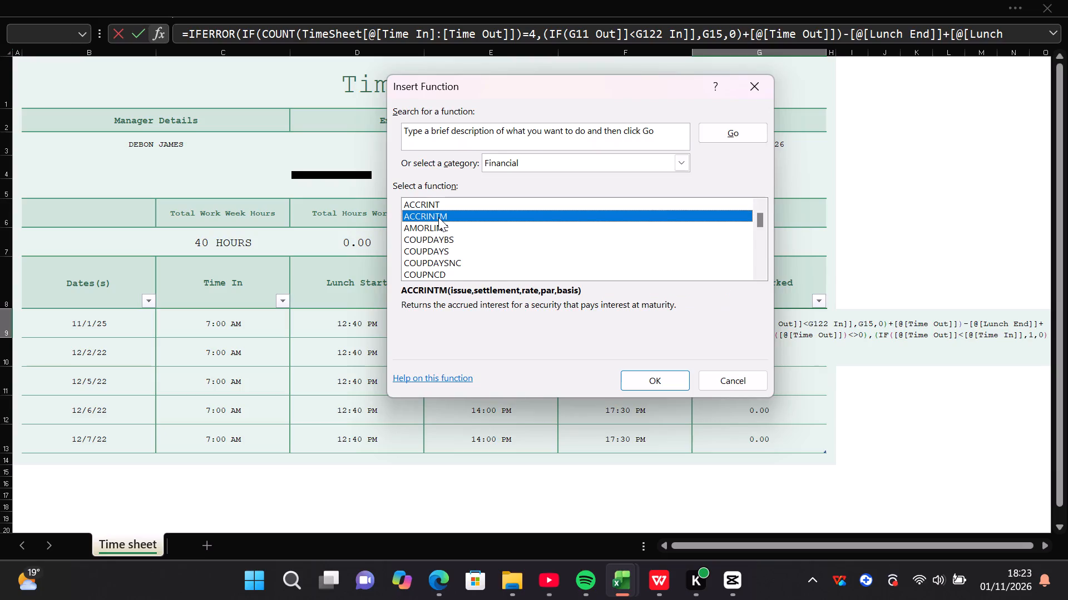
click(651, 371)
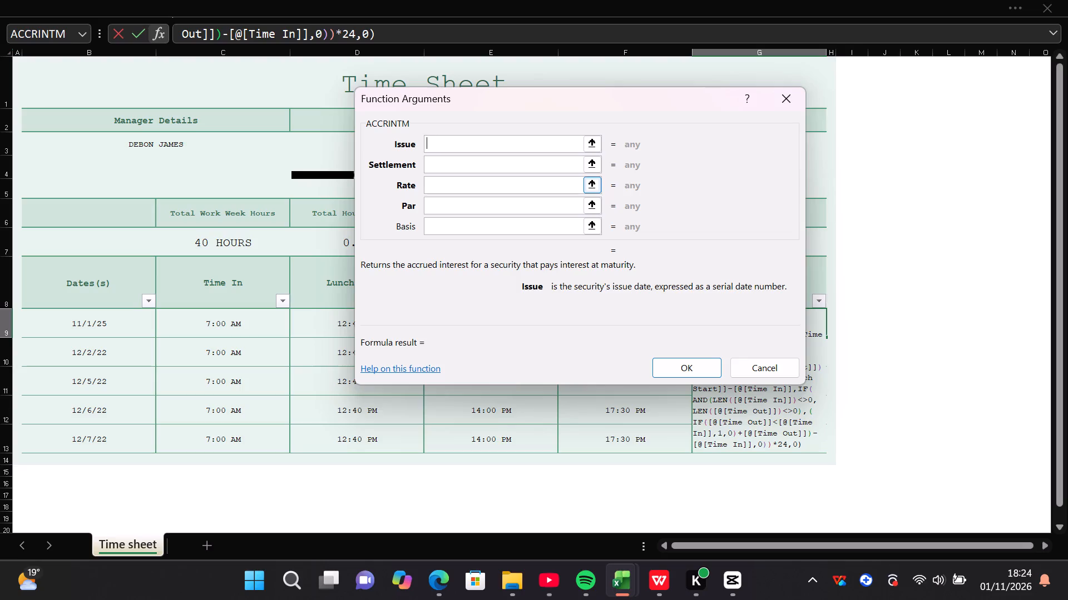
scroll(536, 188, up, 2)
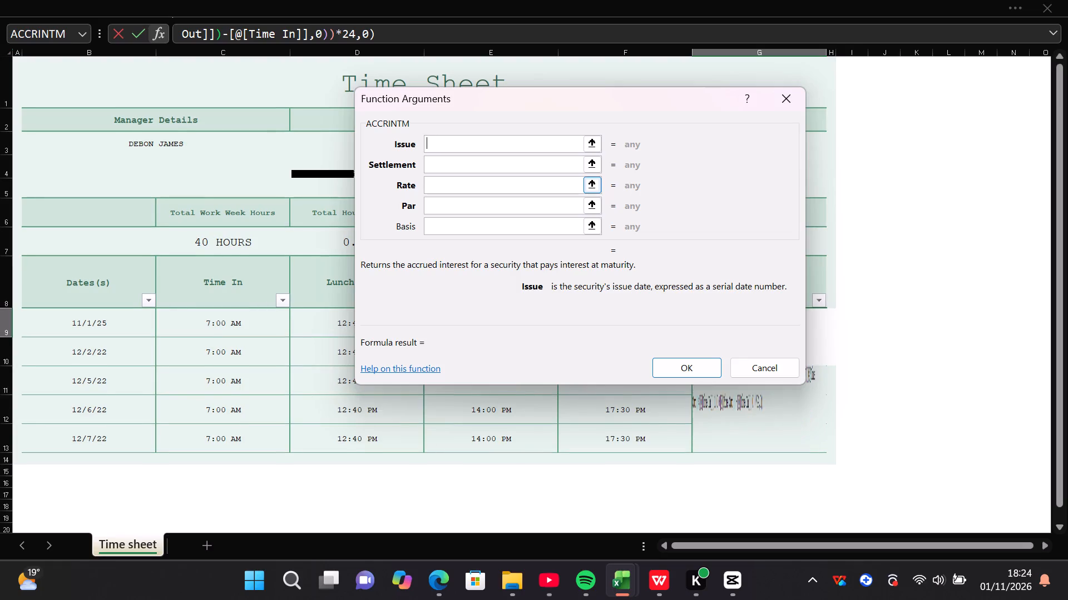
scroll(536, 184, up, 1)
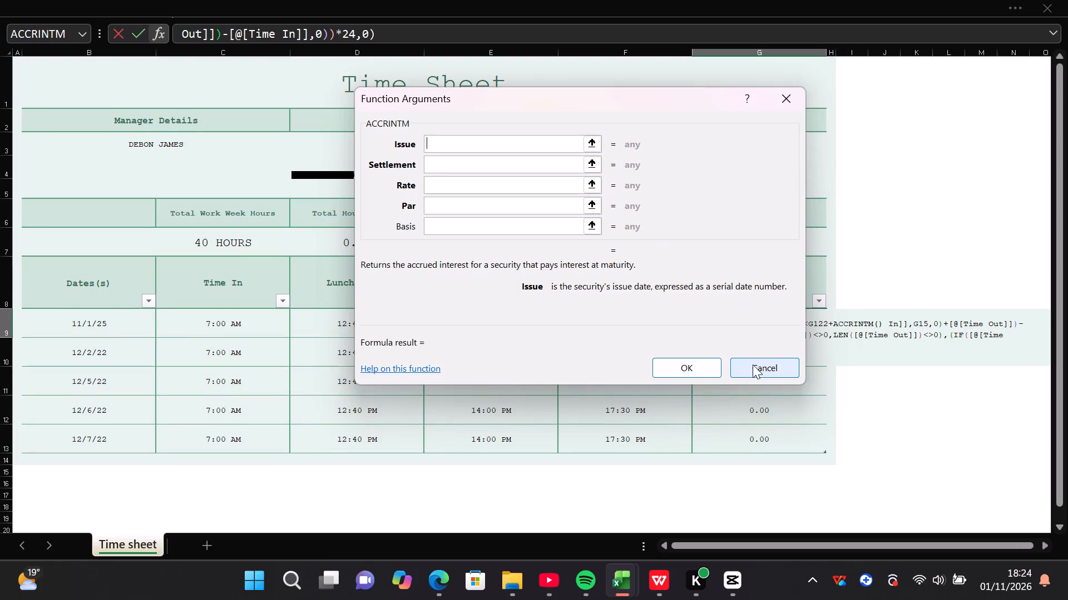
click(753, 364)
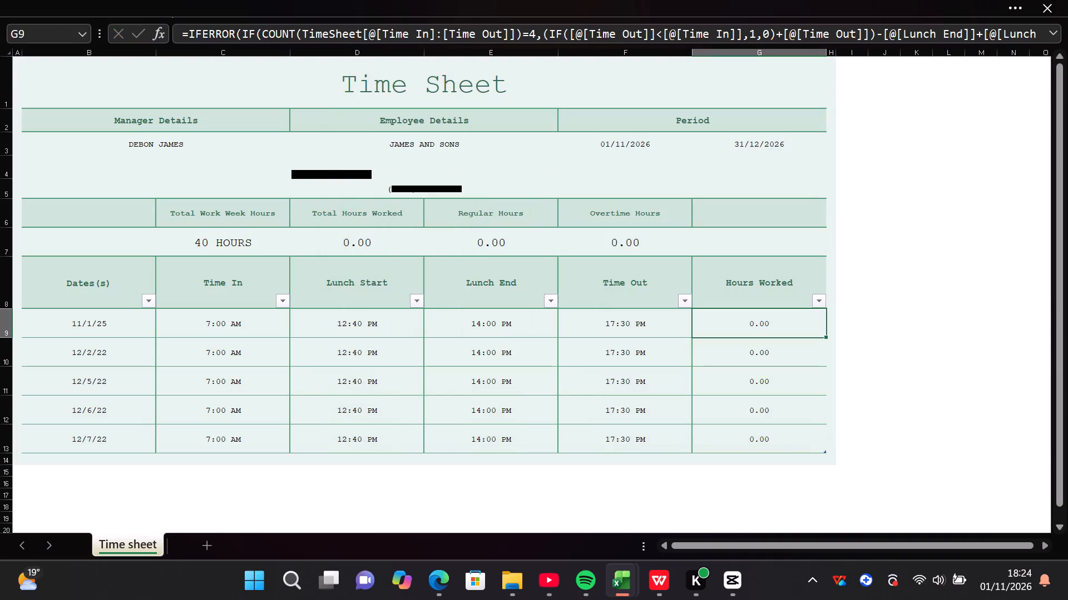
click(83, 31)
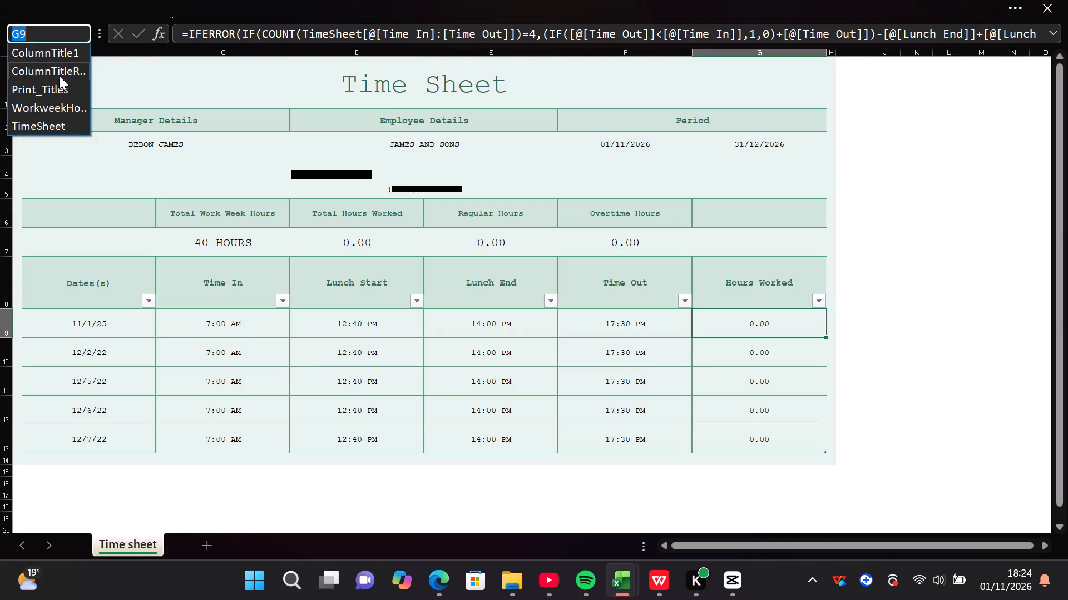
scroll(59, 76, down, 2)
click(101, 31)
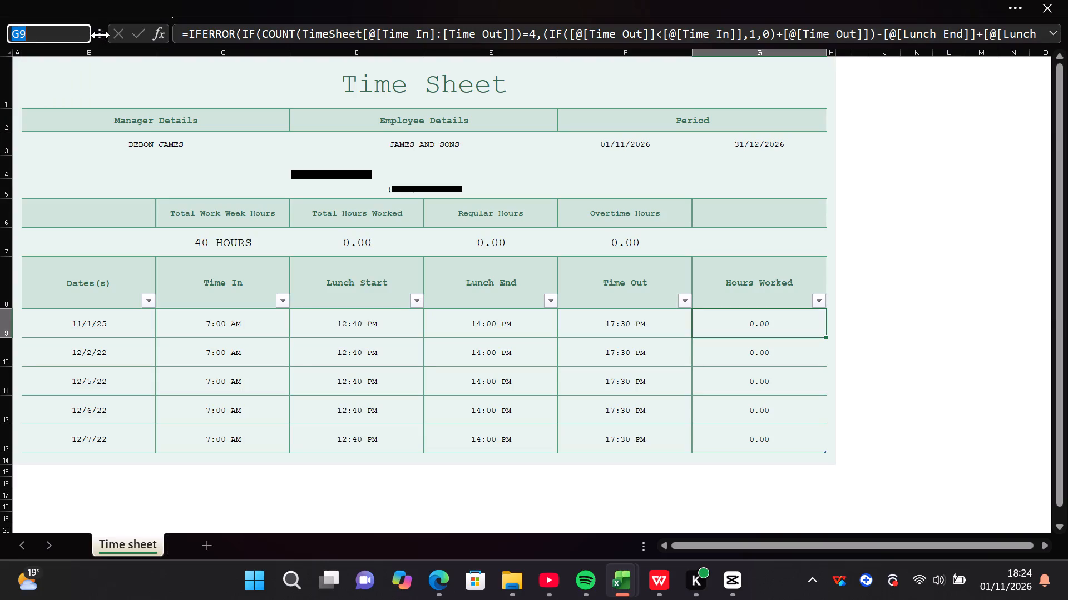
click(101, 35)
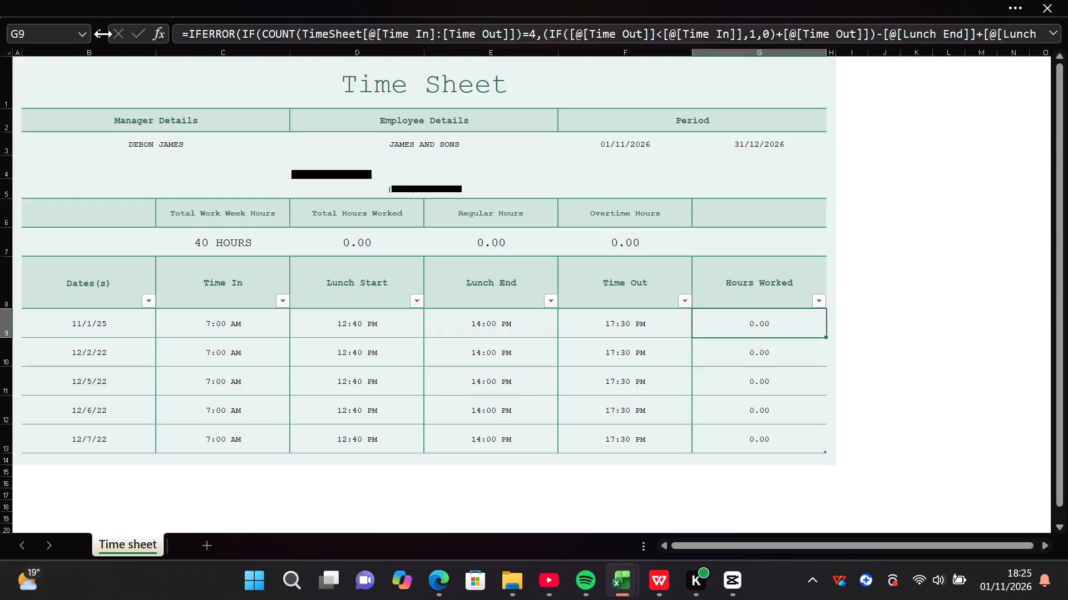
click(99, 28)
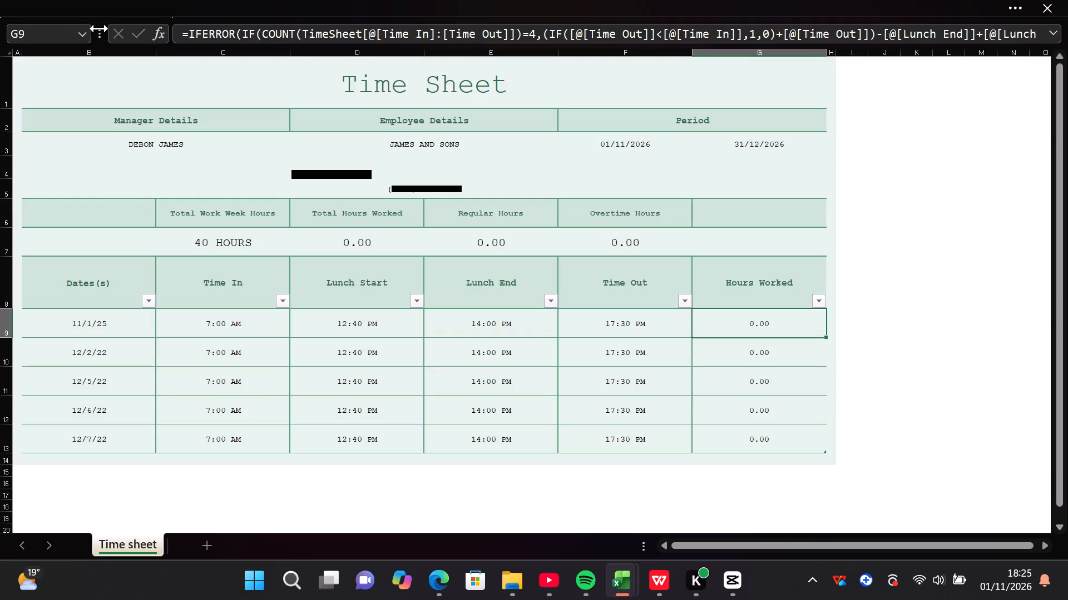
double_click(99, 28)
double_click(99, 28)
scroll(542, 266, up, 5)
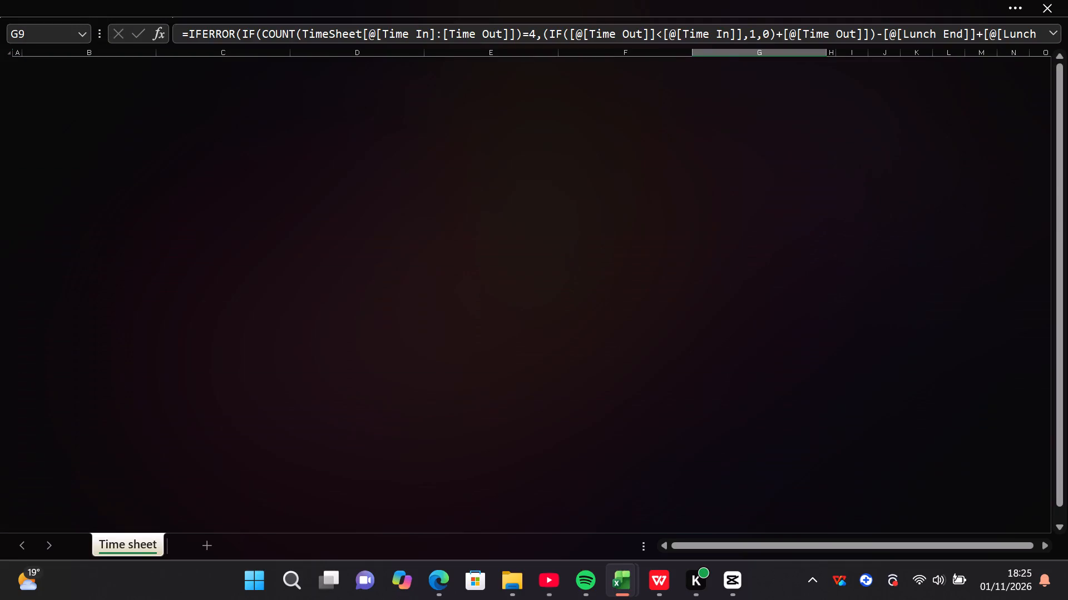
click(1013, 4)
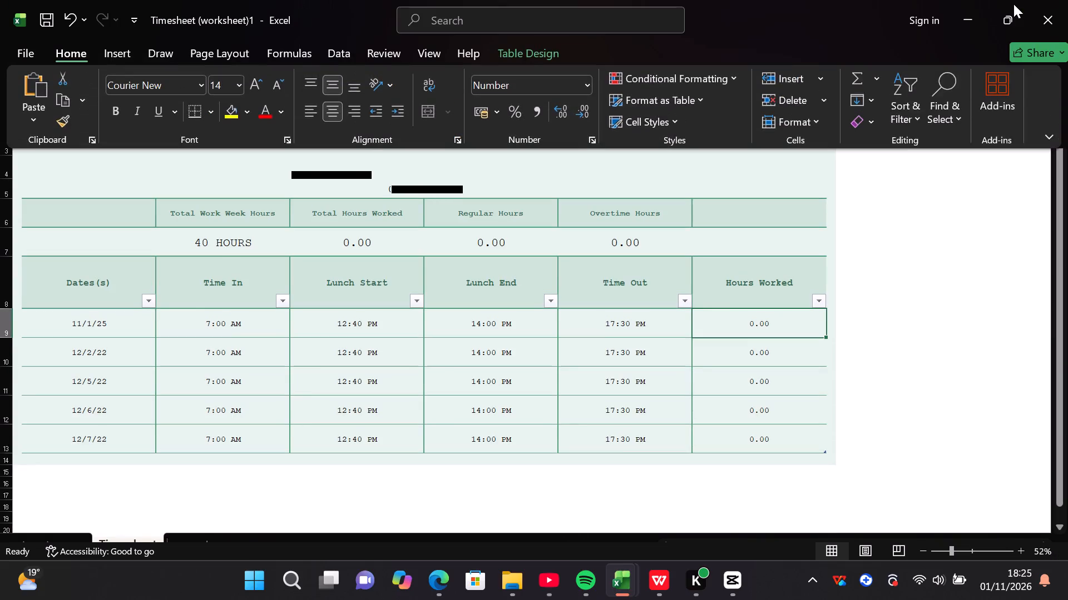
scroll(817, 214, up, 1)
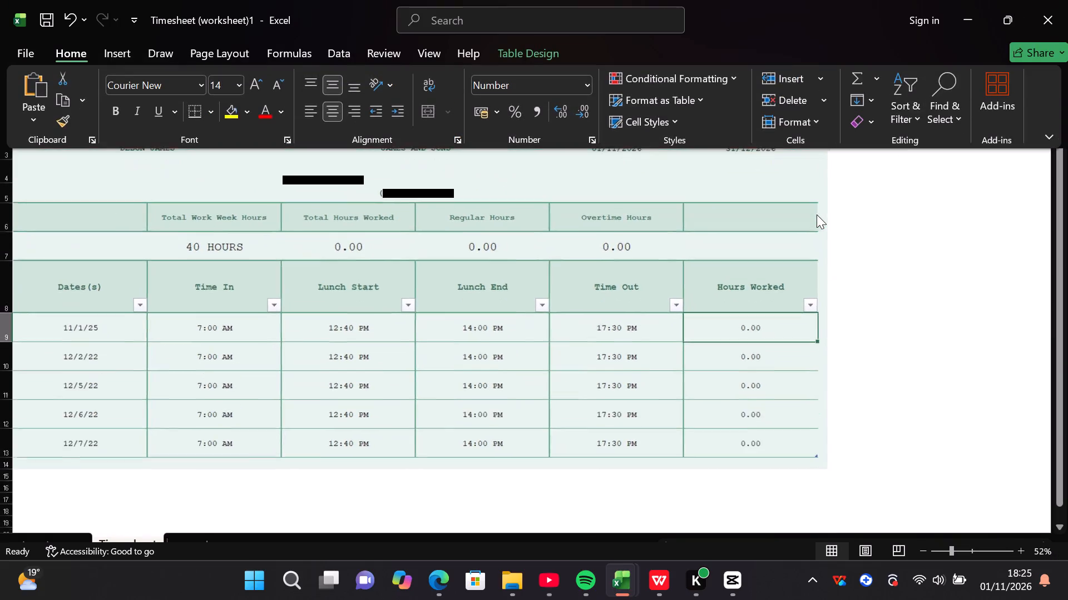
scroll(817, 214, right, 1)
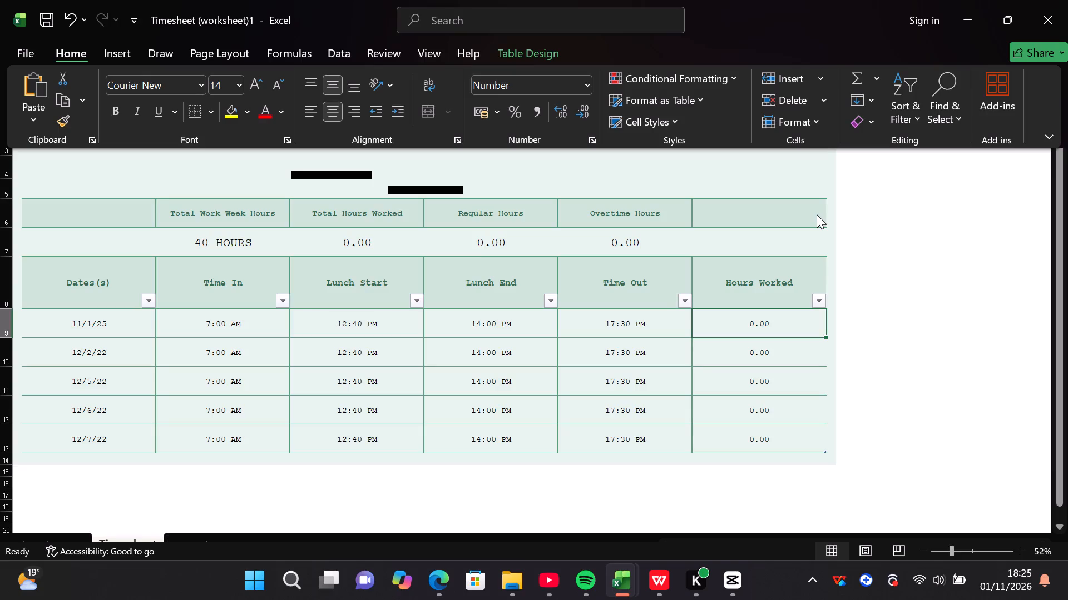
Change the date in the first row of the Dates column (B9) to 01/11/2026.
click(81, 351)
double_click(81, 351)
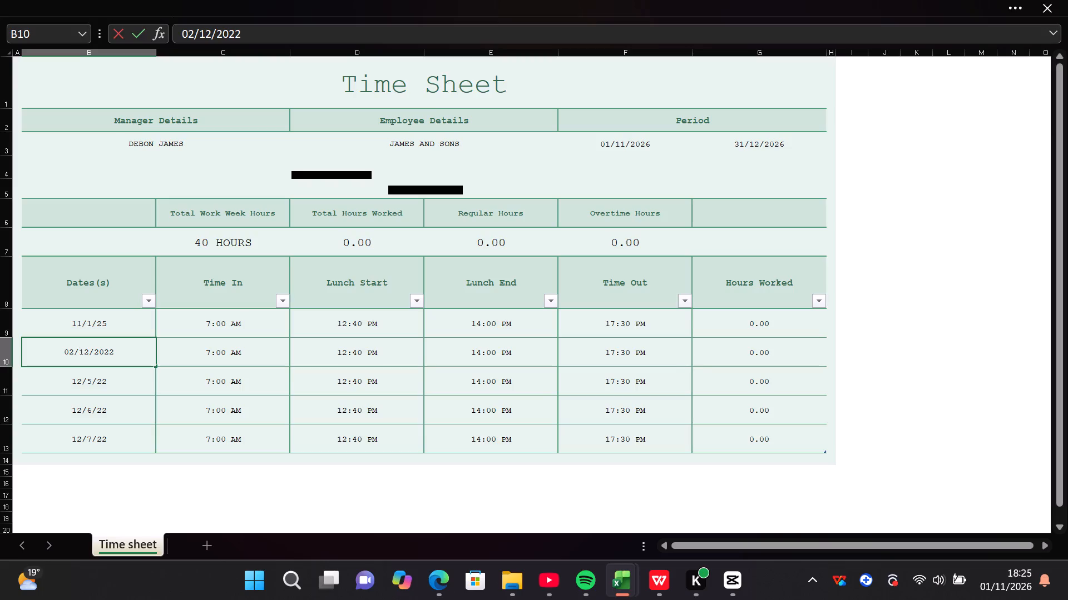
click(93, 323)
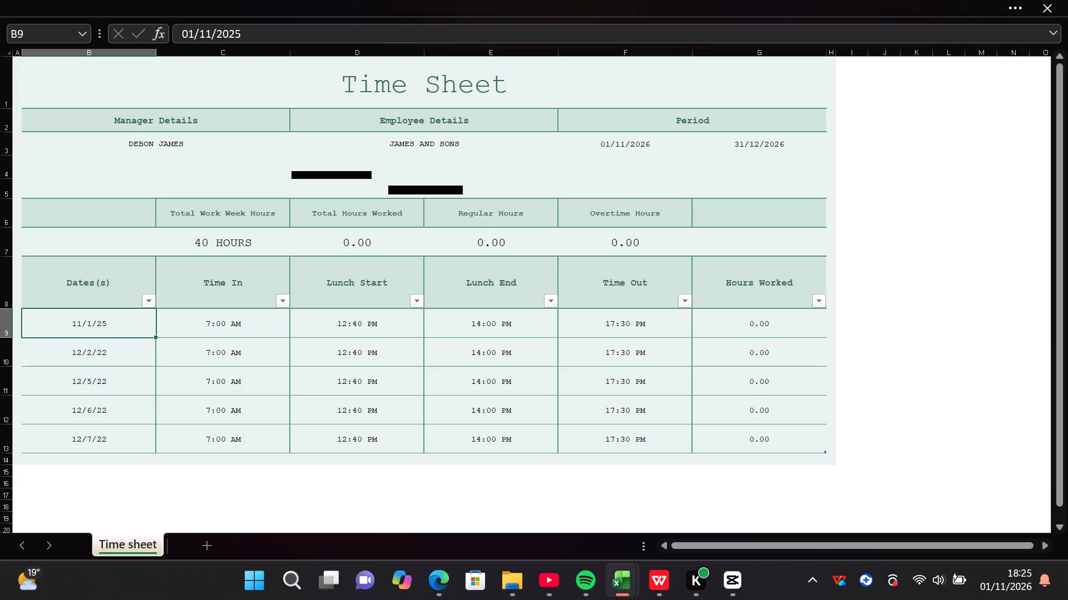
double_click(114, 325)
key(BackSpace)
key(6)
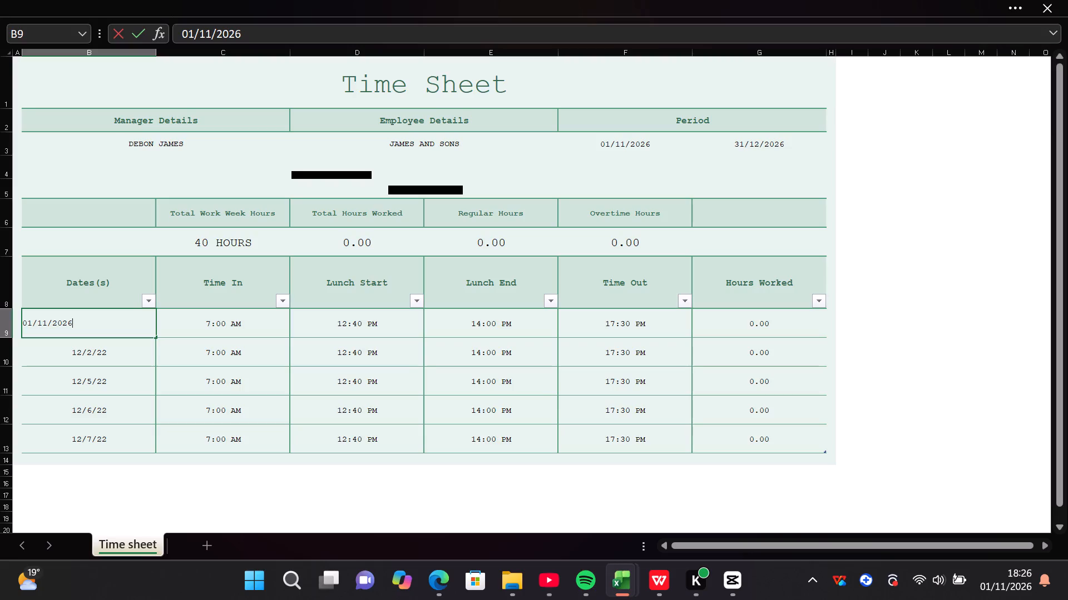
Change the date in the second row of the Dates column (B10) to 02/11/2026.
double_click(85, 356)
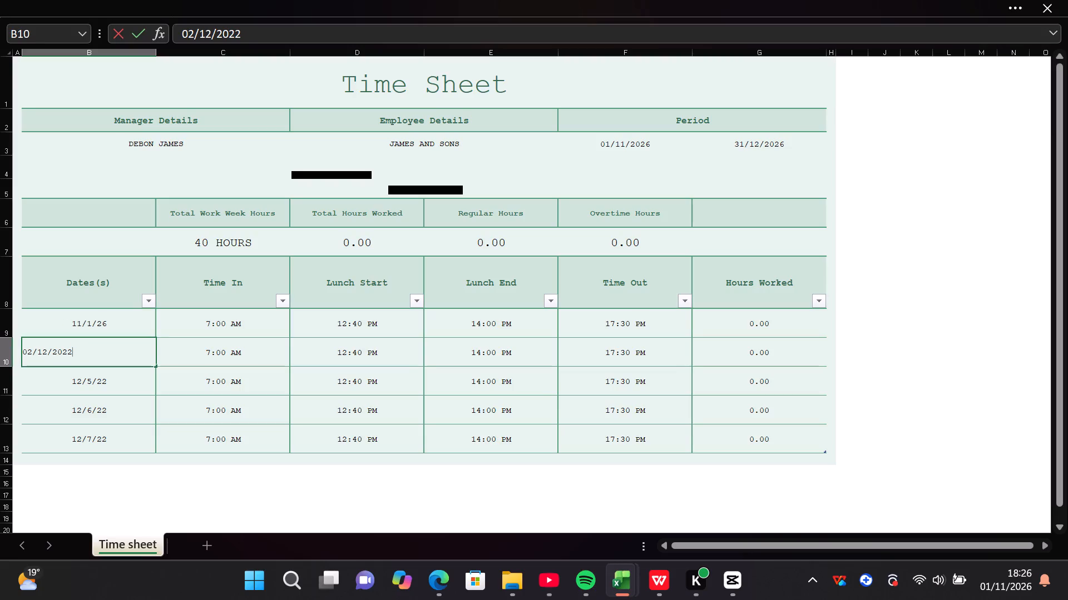
key(BackSpace)
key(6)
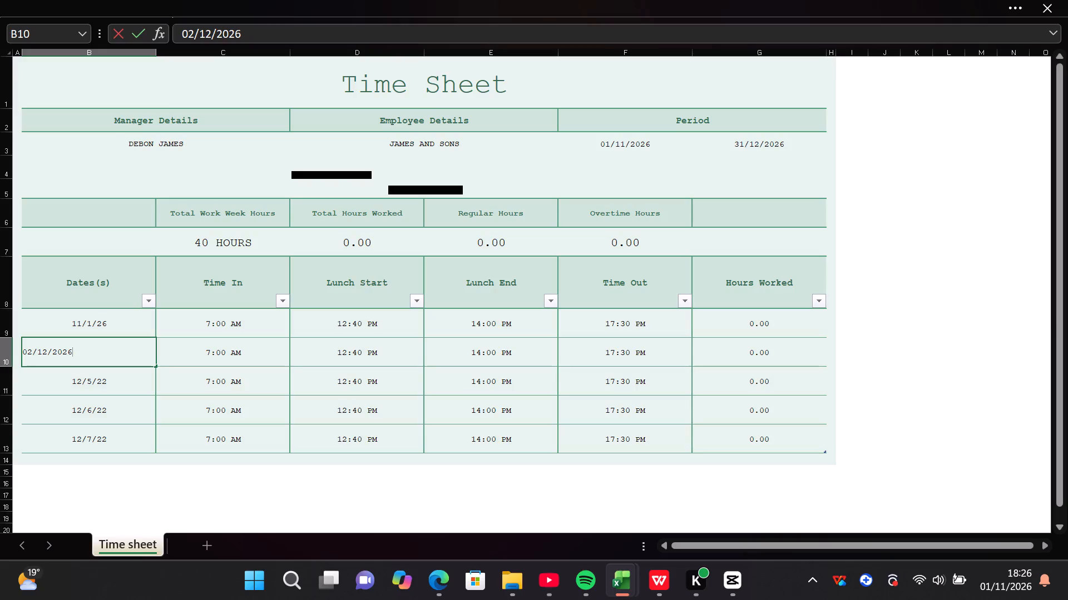
click(46, 352)
key(BackSpace)
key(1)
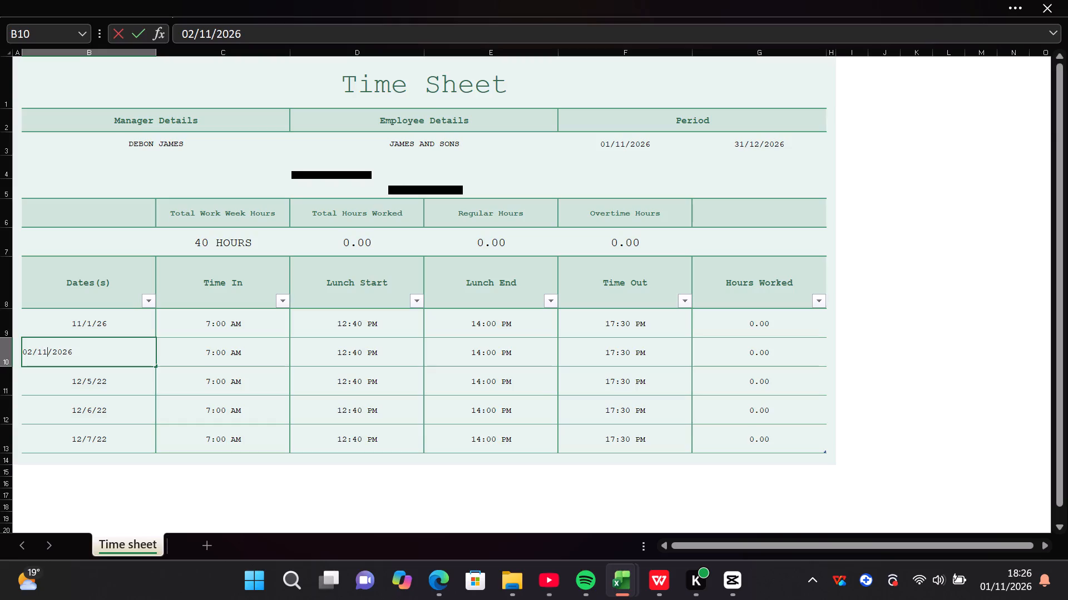
Change the date in the third row of the Dates column (B11) to 03/12/2026.
click(80, 387)
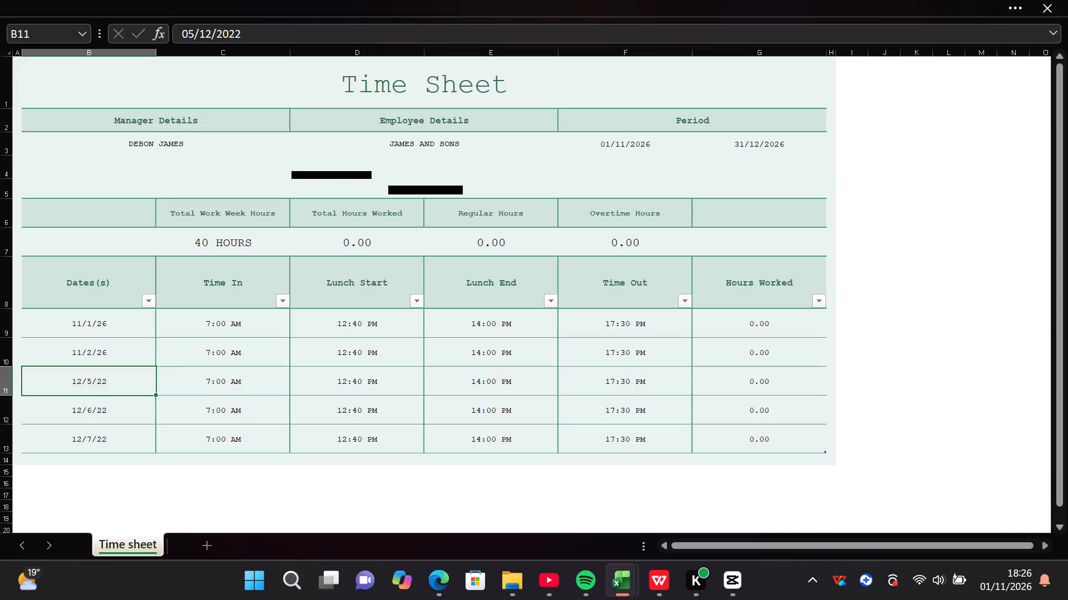
double_click(86, 384)
key(BackSpace)
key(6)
click(31, 382)
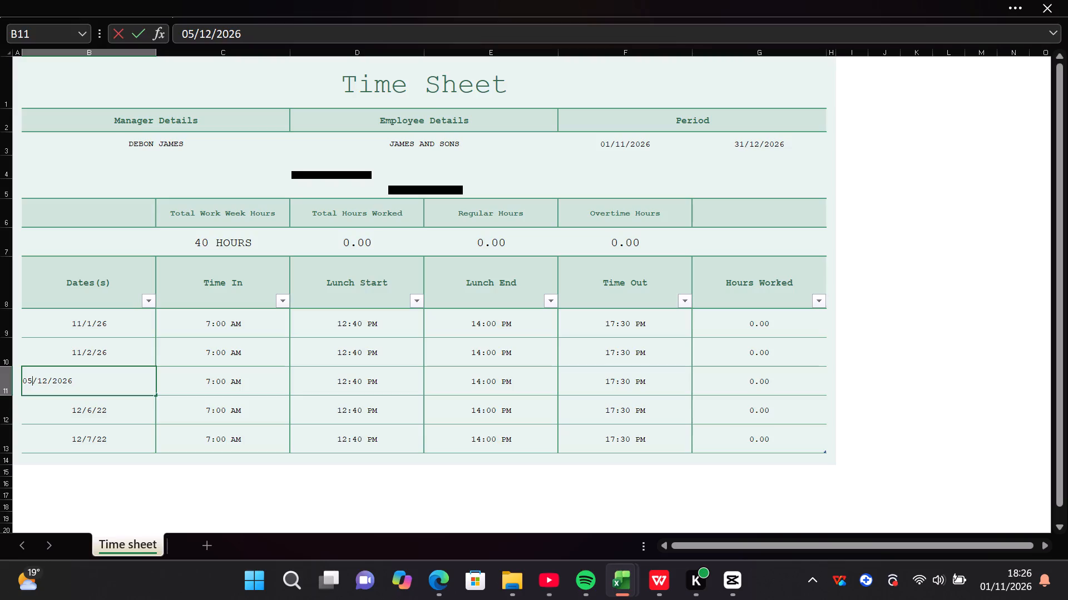
key(BackSpace)
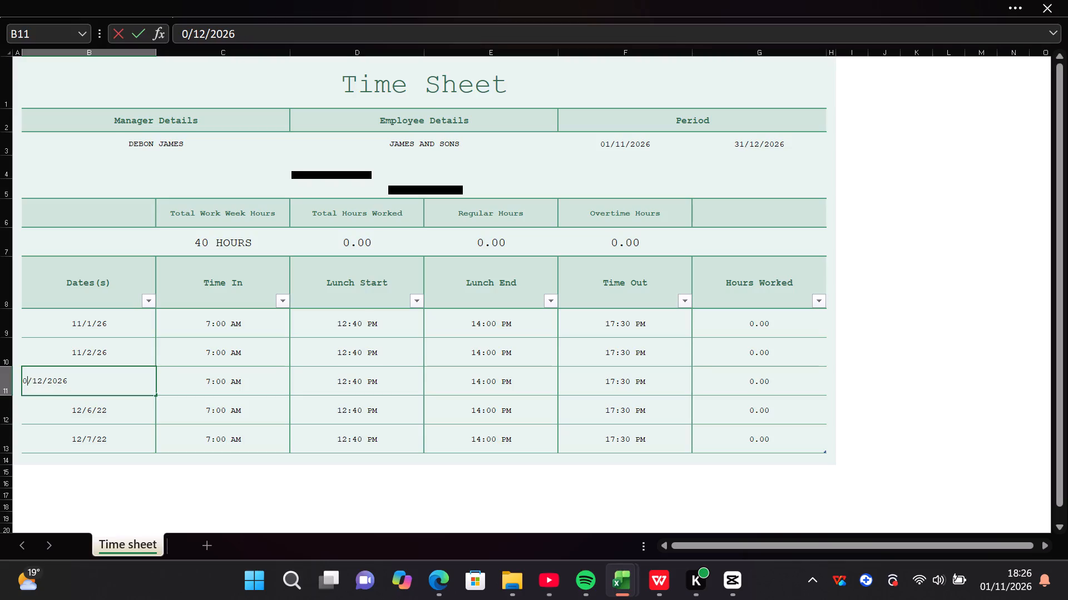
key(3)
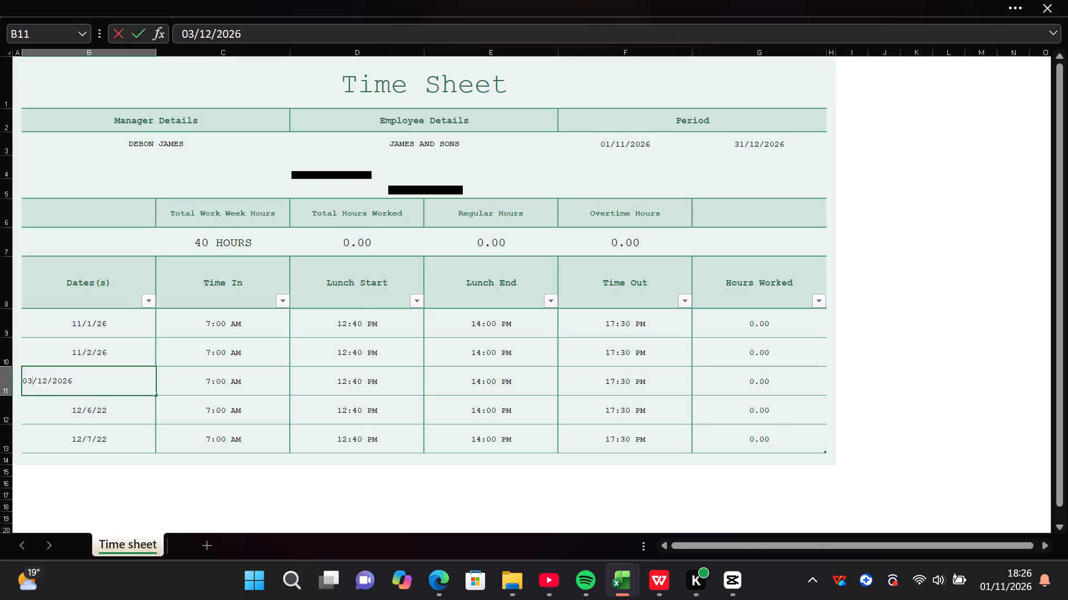
Change the date in the fourth row of the Dates column (B12) to 06/12/2026.
click(106, 414)
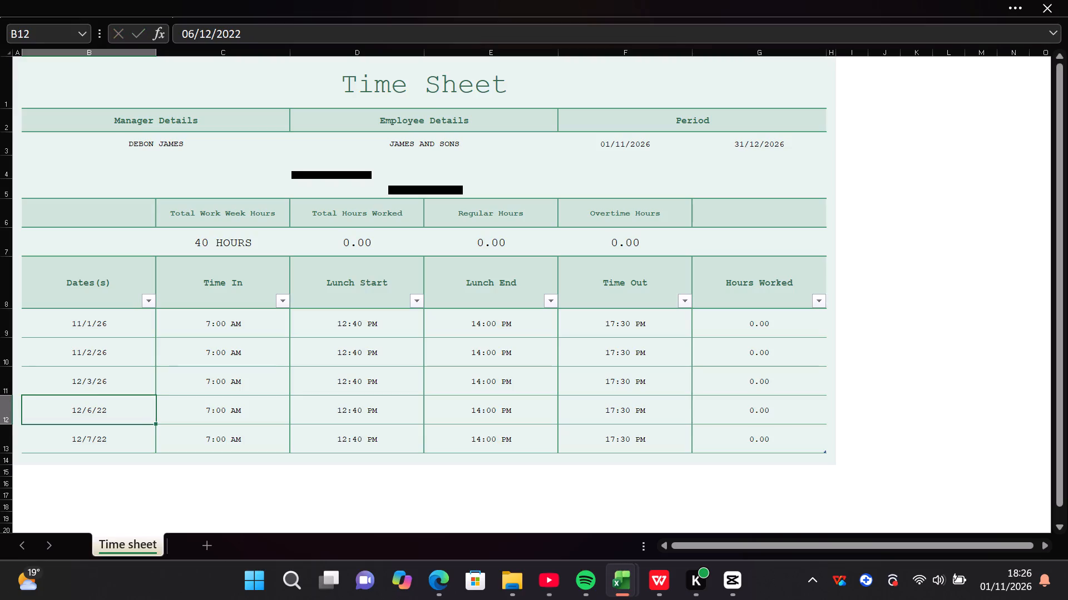
double_click(113, 414)
key(BackSpace)
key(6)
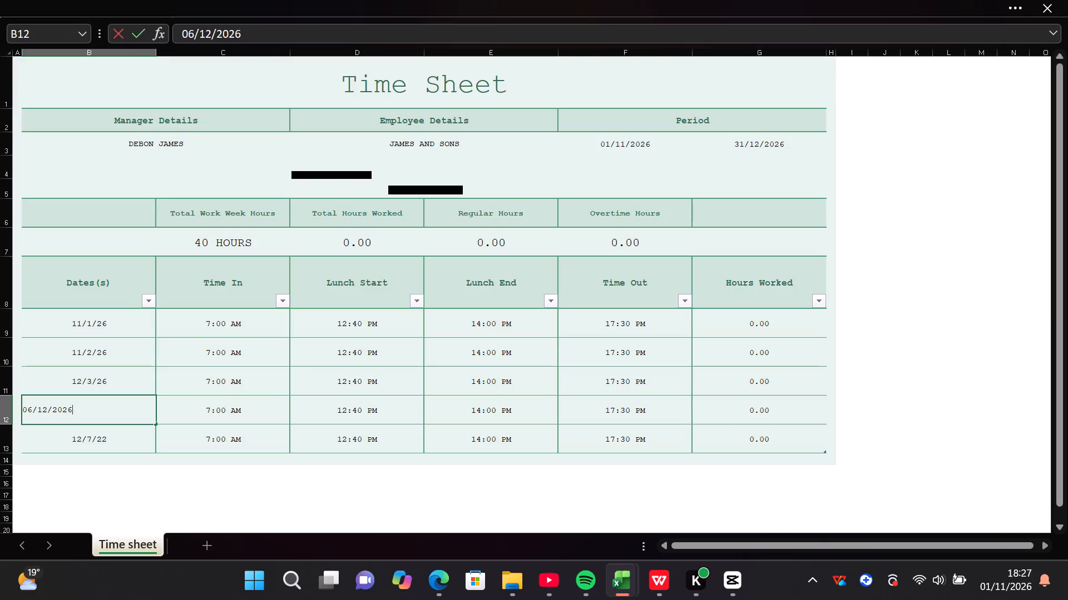
click(47, 409)
Correct the month of the third row's date (B11) so that it reads 03/11/2026.
double_click(85, 383)
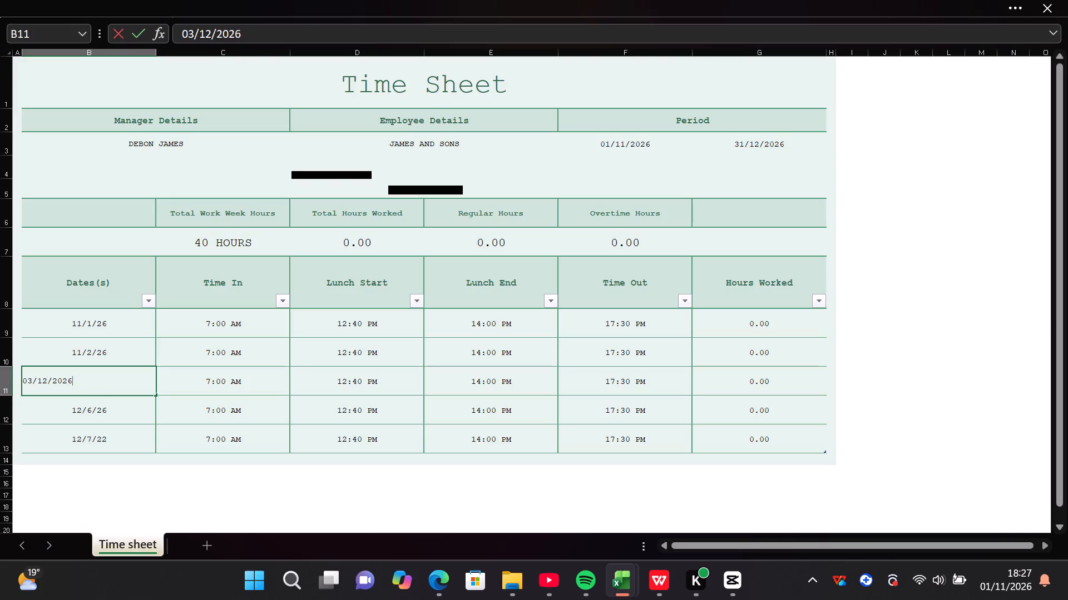
click(50, 378)
click(50, 378)
key(BackSpace)
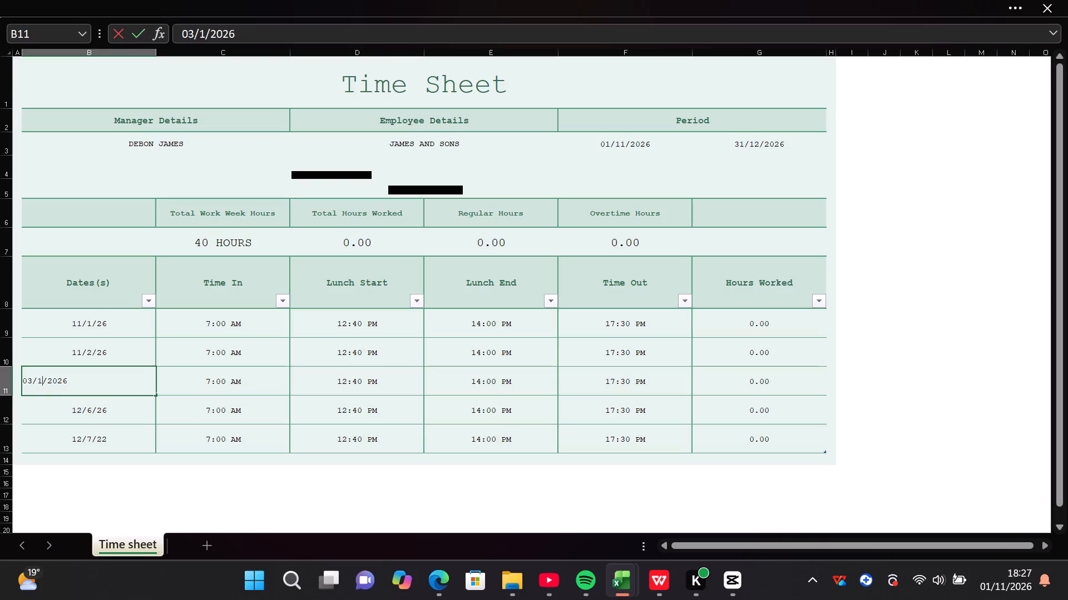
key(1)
Change the date in the fourth row of the Dates column (B12) to 04/11/2026.
double_click(81, 413)
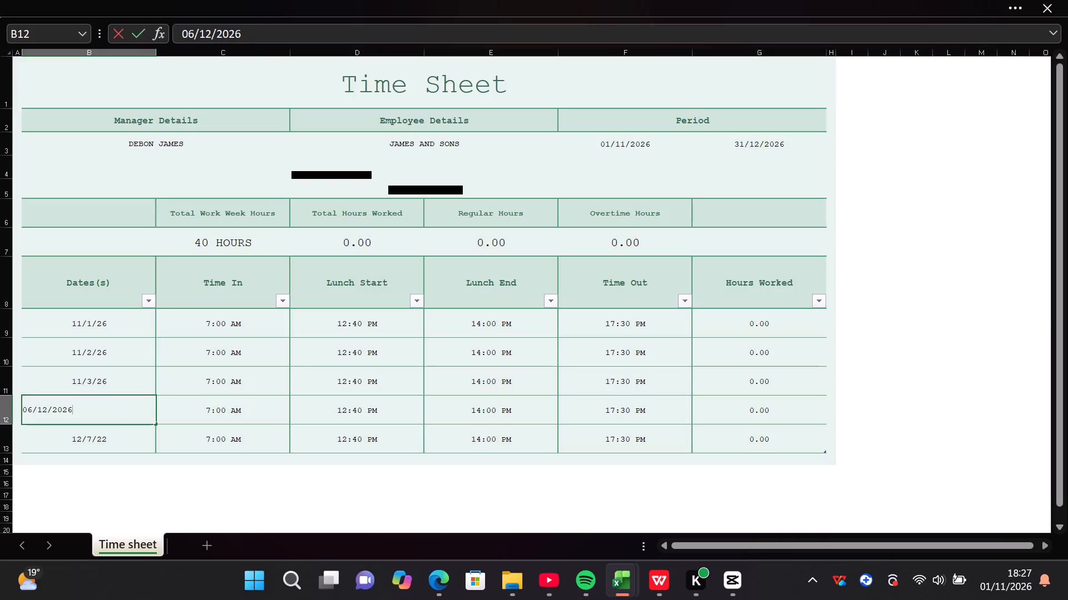
click(33, 410)
key(BackSpace)
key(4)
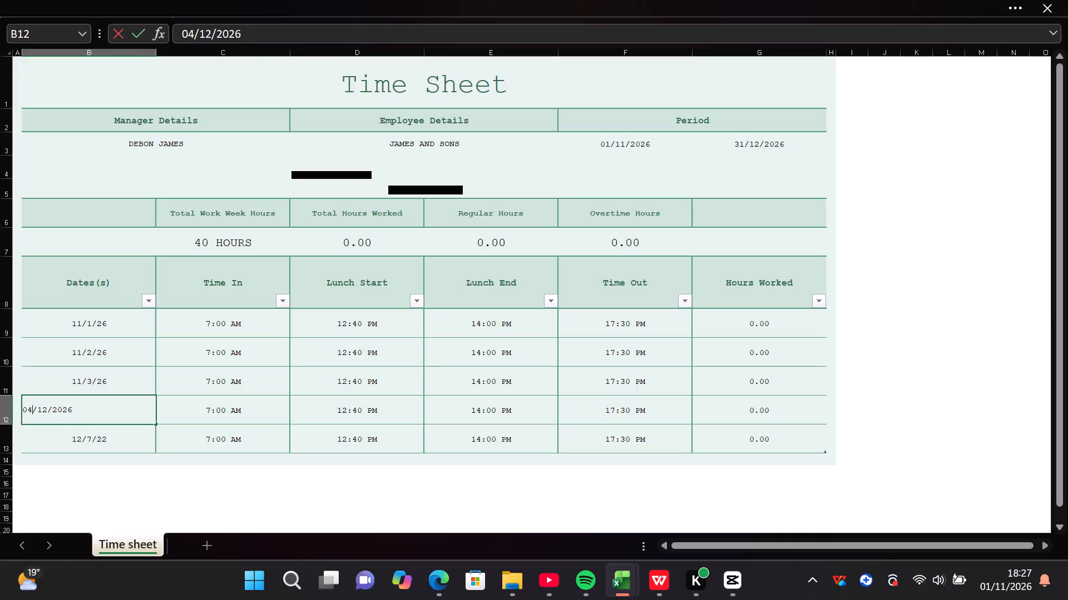
click(48, 410)
key(BackSpace)
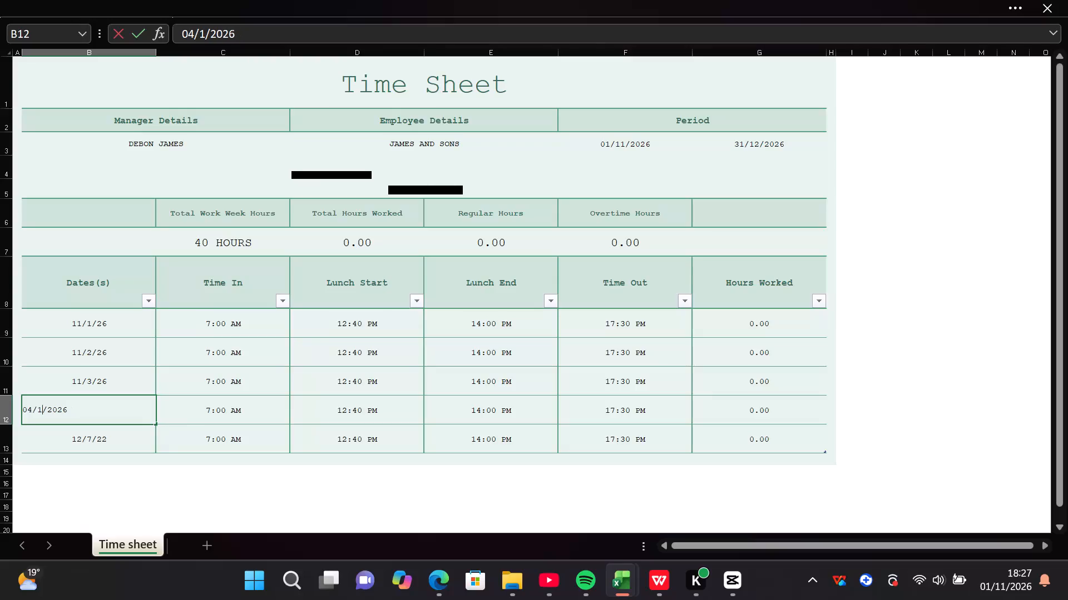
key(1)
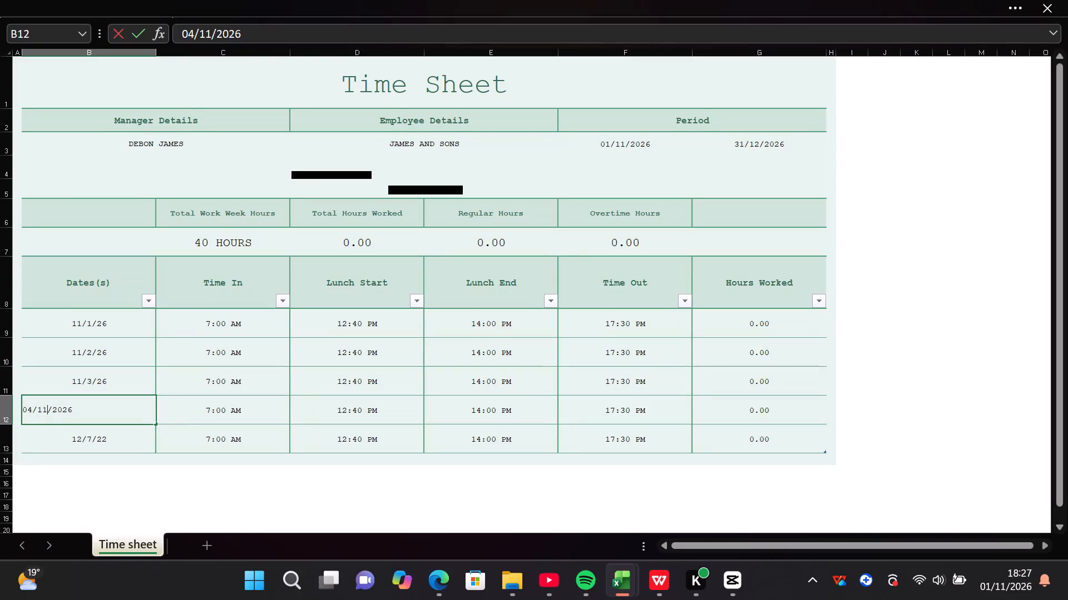
Change the date in the fifth row of the Dates column (B13) to 05/11/2026.
click(91, 437)
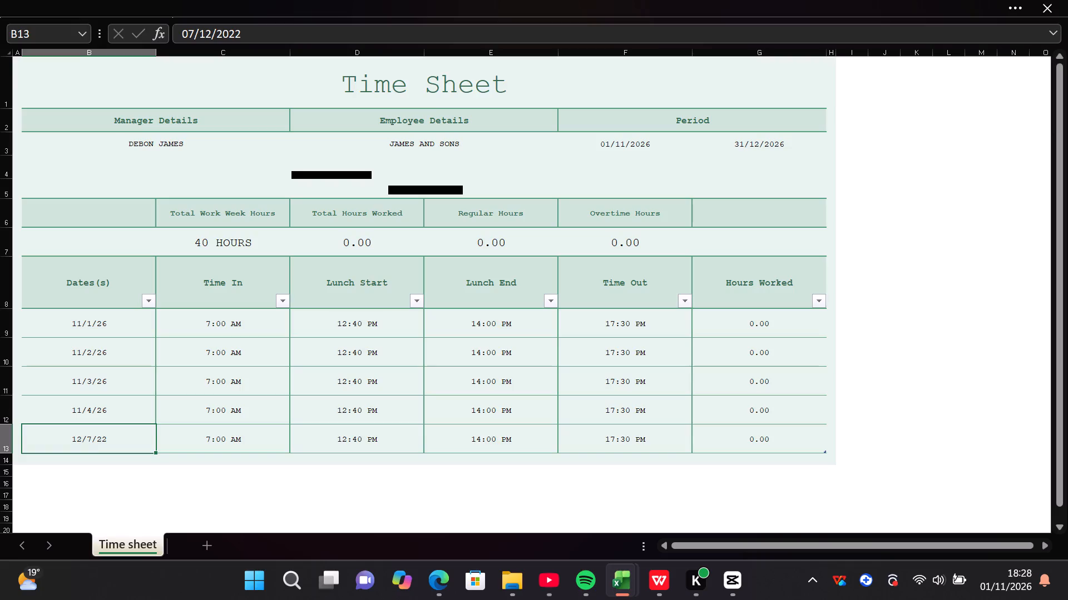
click(89, 441)
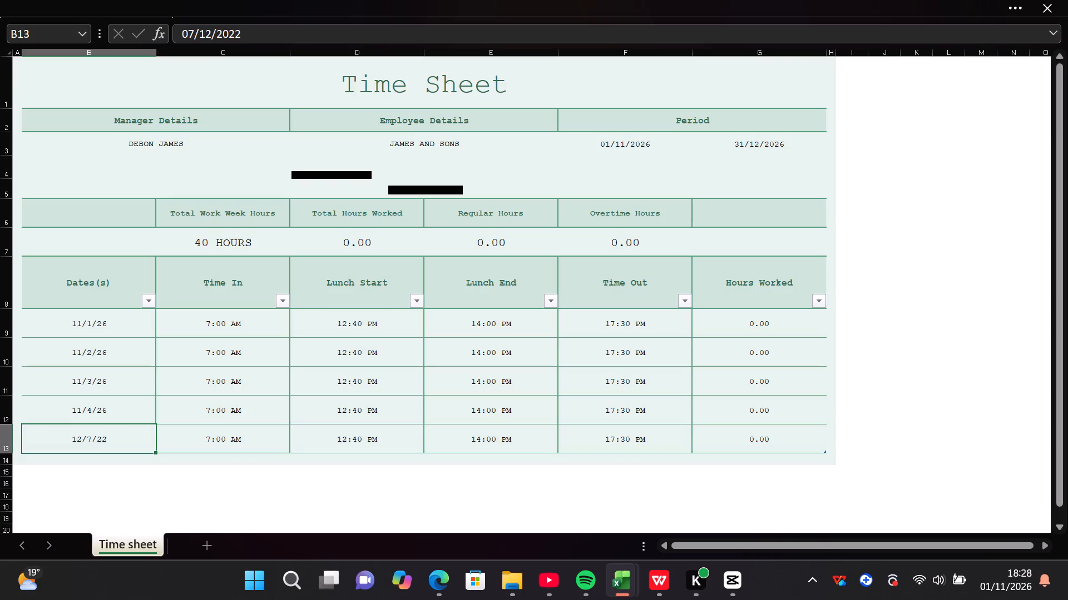
double_click(79, 441)
key(BackSpace)
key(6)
click(32, 439)
key(BackSpace)
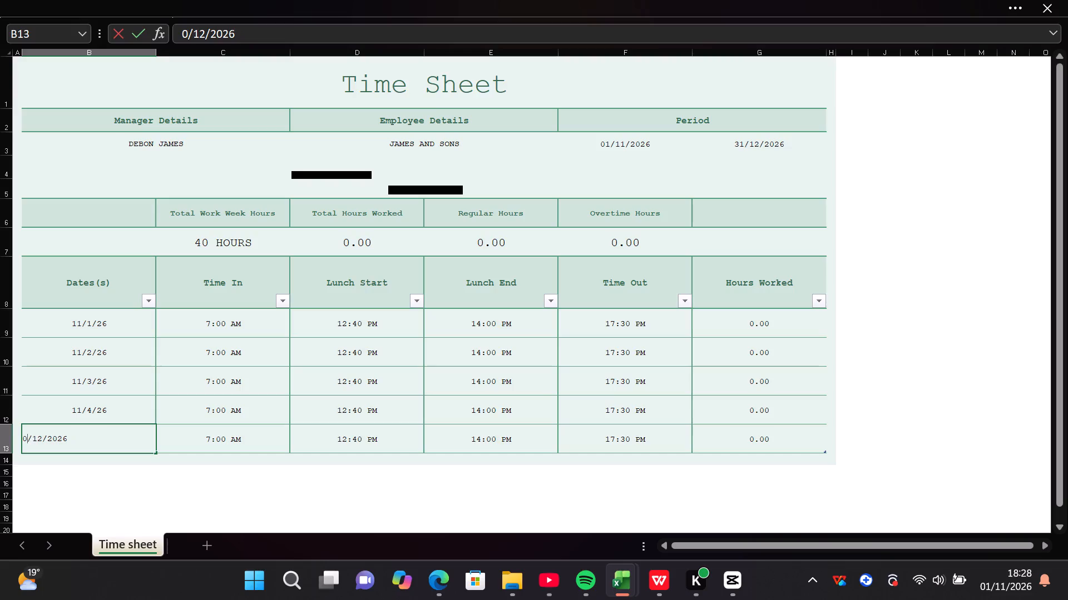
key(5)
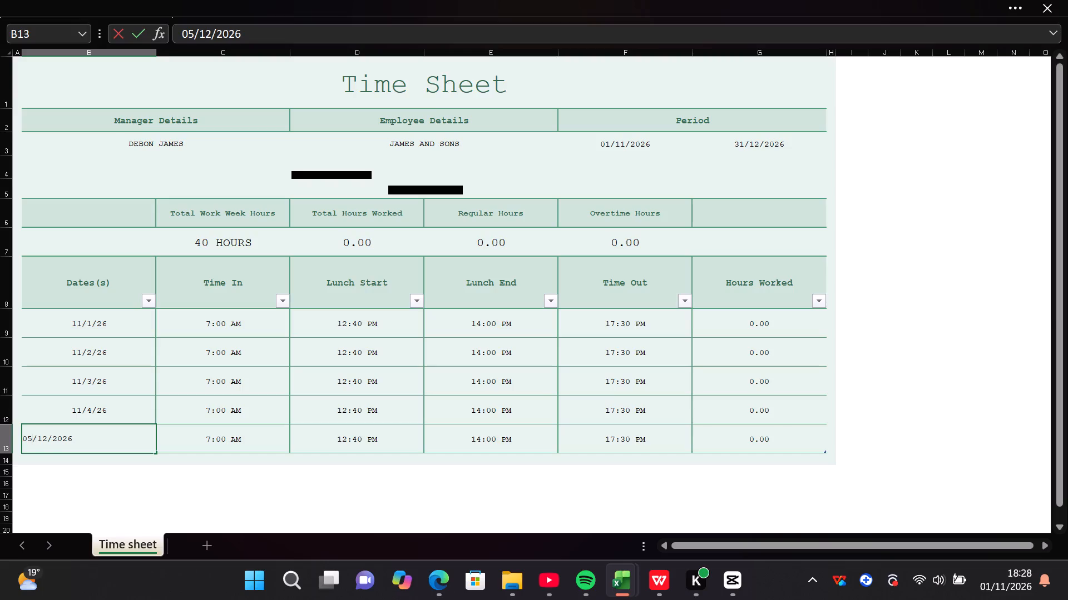
click(48, 437)
key(BackSpace)
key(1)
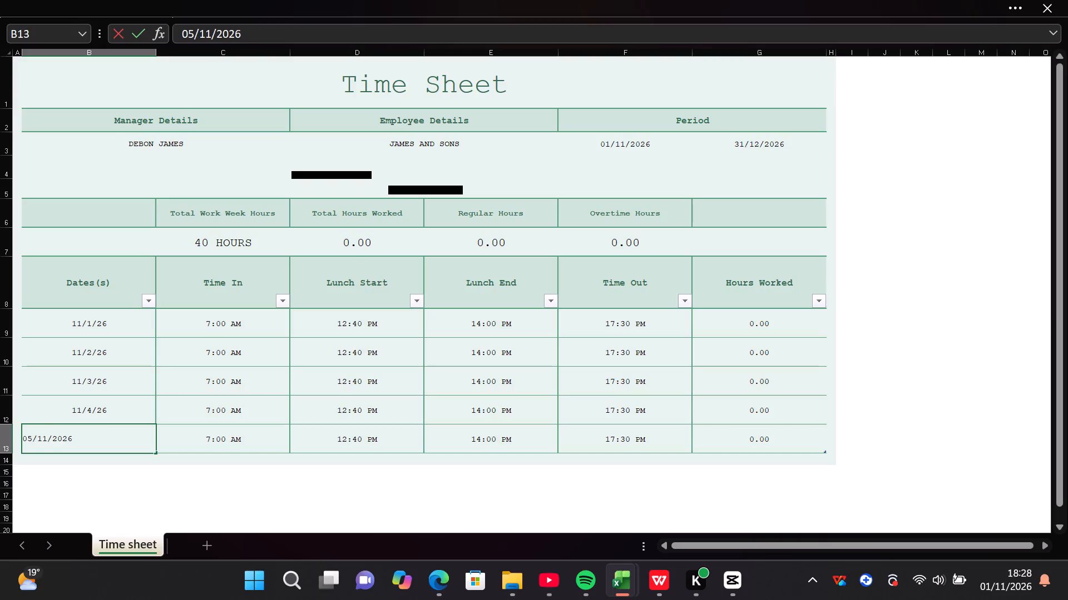
key(Return)
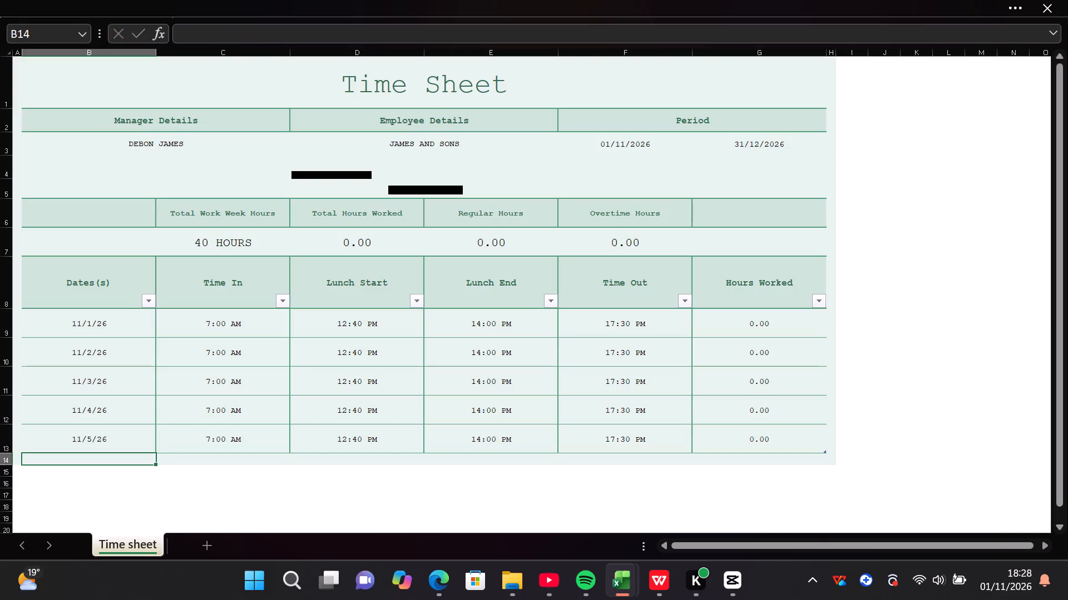
Add a new row under the table's last entry by entering the date 11/6/26 in B14.
click(102, 462)
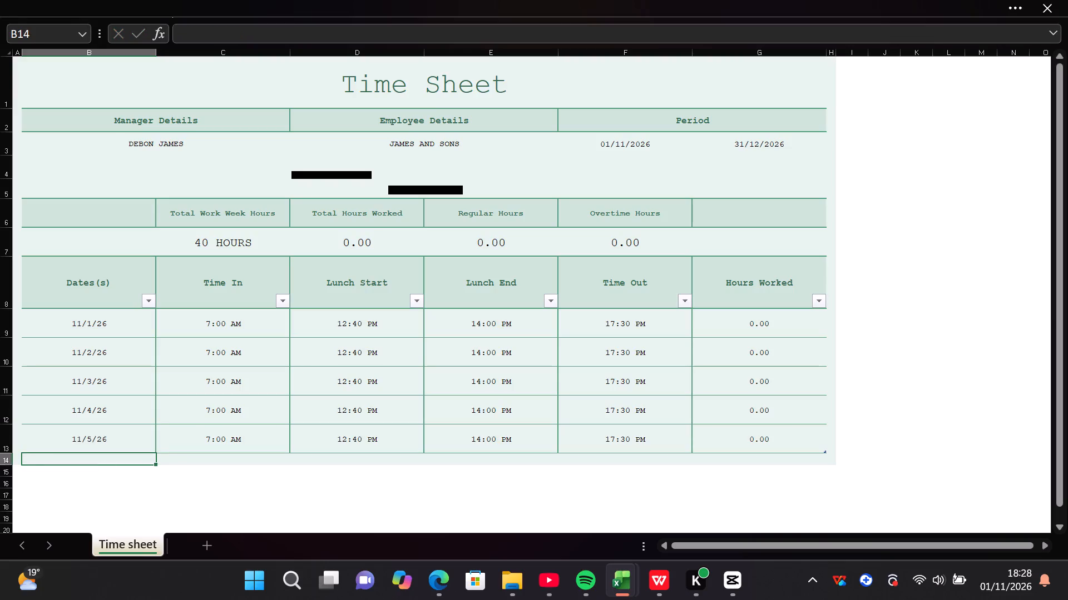
double_click(101, 457)
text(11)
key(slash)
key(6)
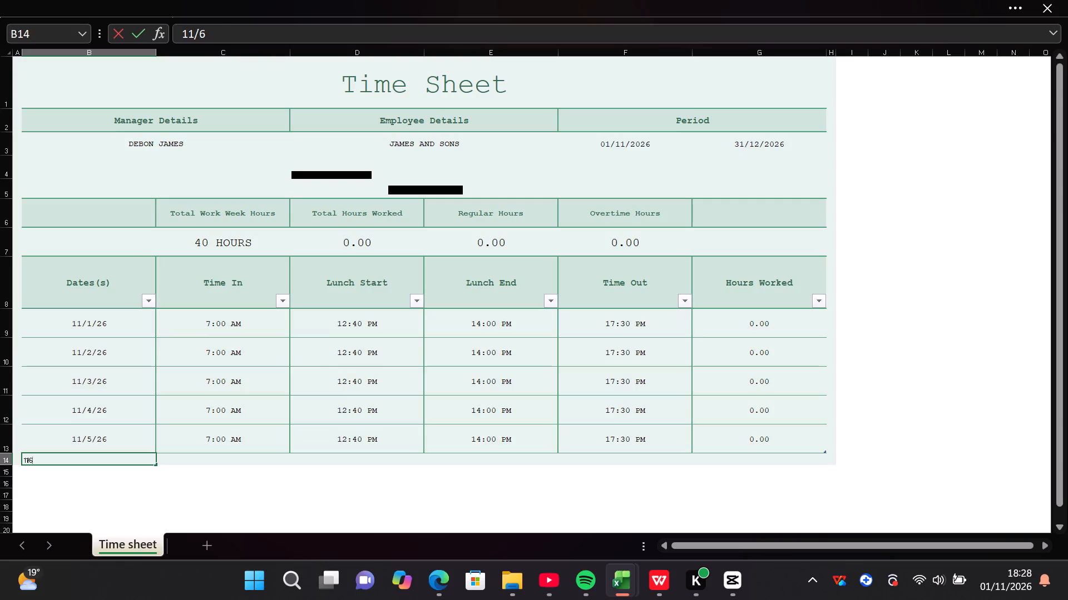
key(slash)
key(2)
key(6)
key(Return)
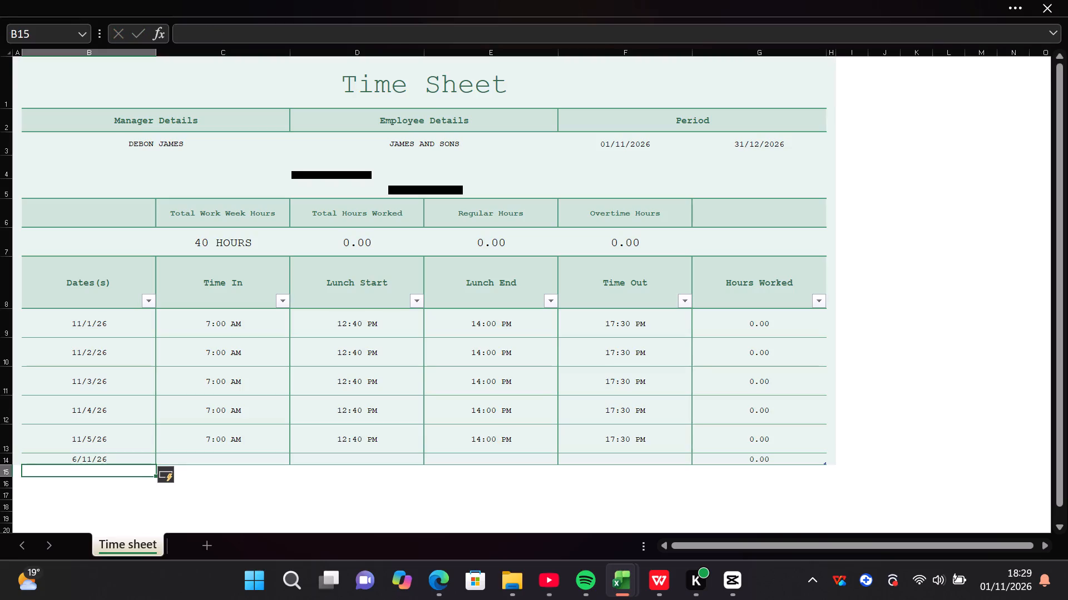
Fill the date in B14 down into B15 so the table extends by one more row.
click(149, 459)
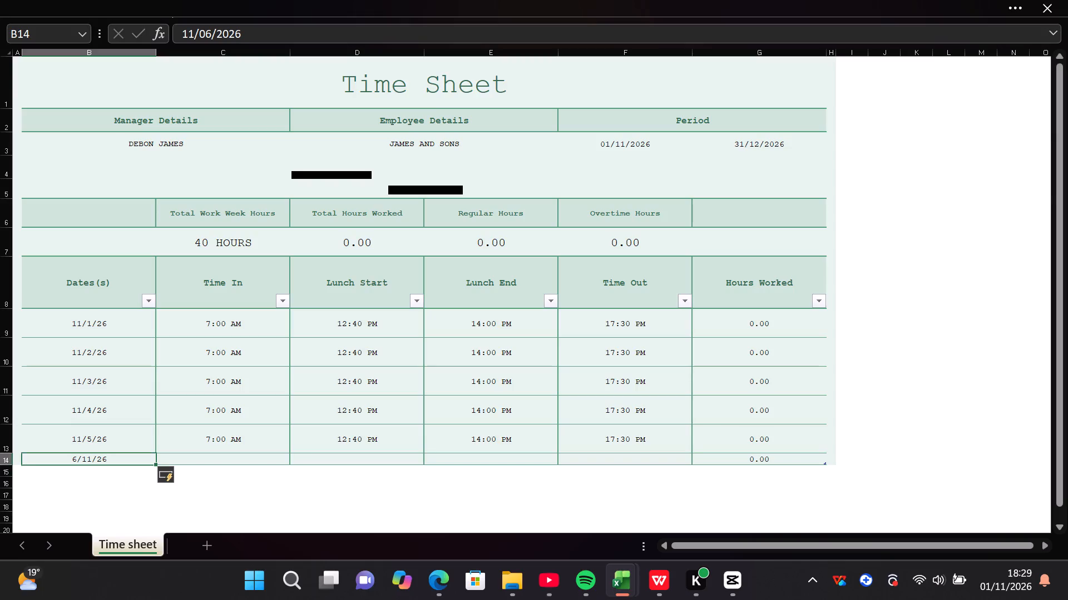
drag(155, 464, 155, 479)
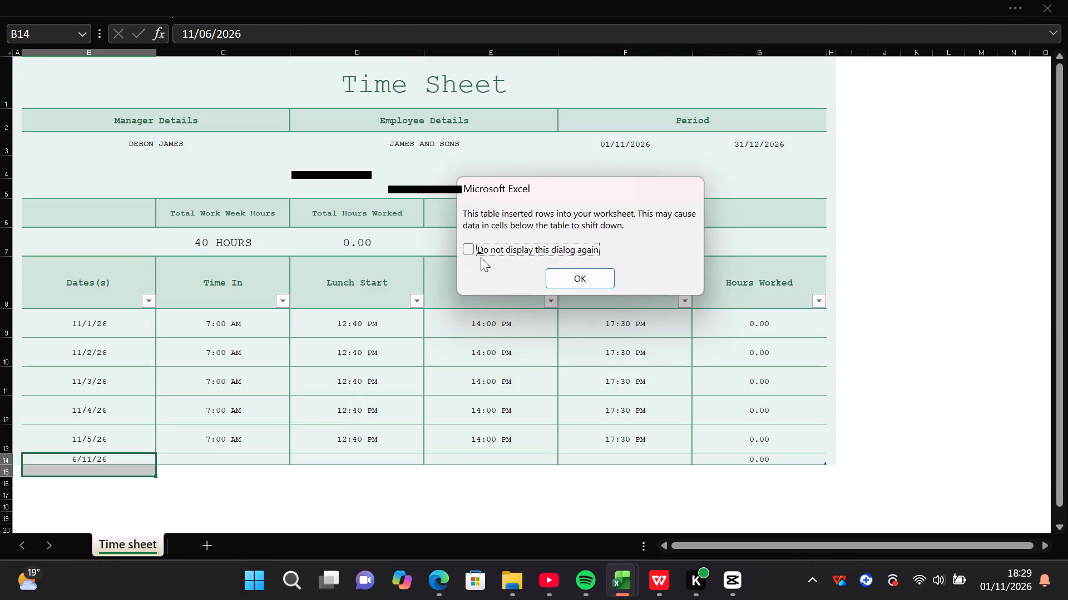
click(566, 280)
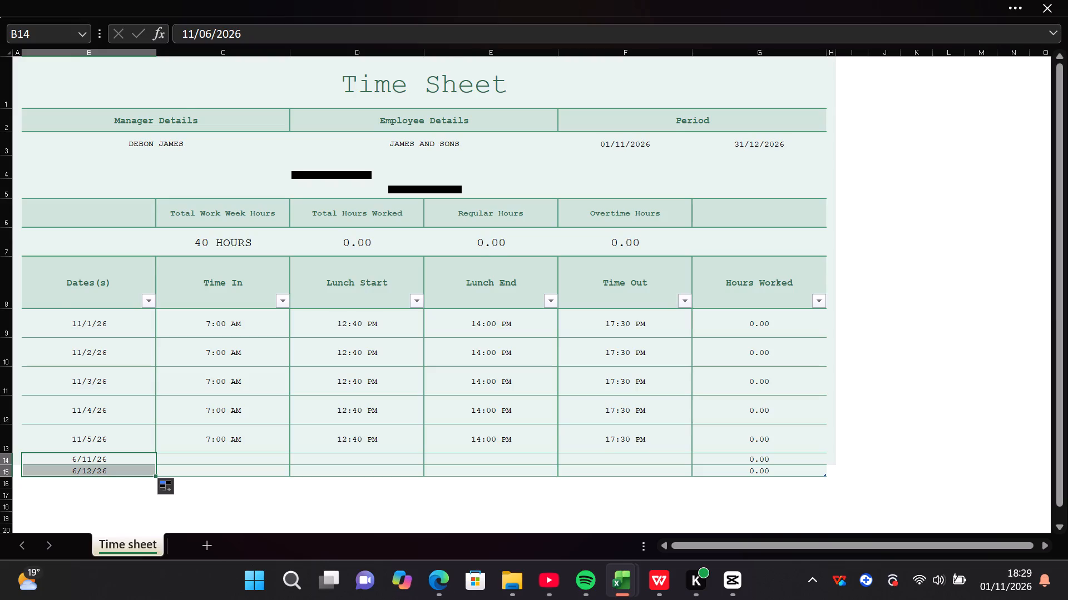
scroll(128, 475, down, 1)
scroll(128, 475, up, 1)
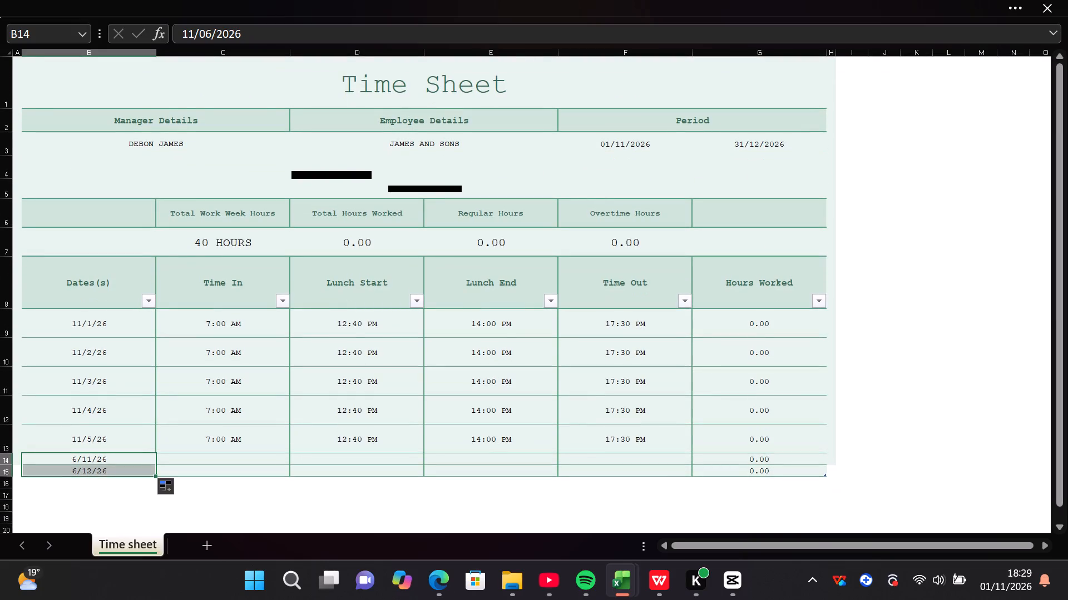
Clear the contents of the Dates (B15), Hours Worked (G15) and Lunch End (E15) cells in the table's last row.
click(149, 468)
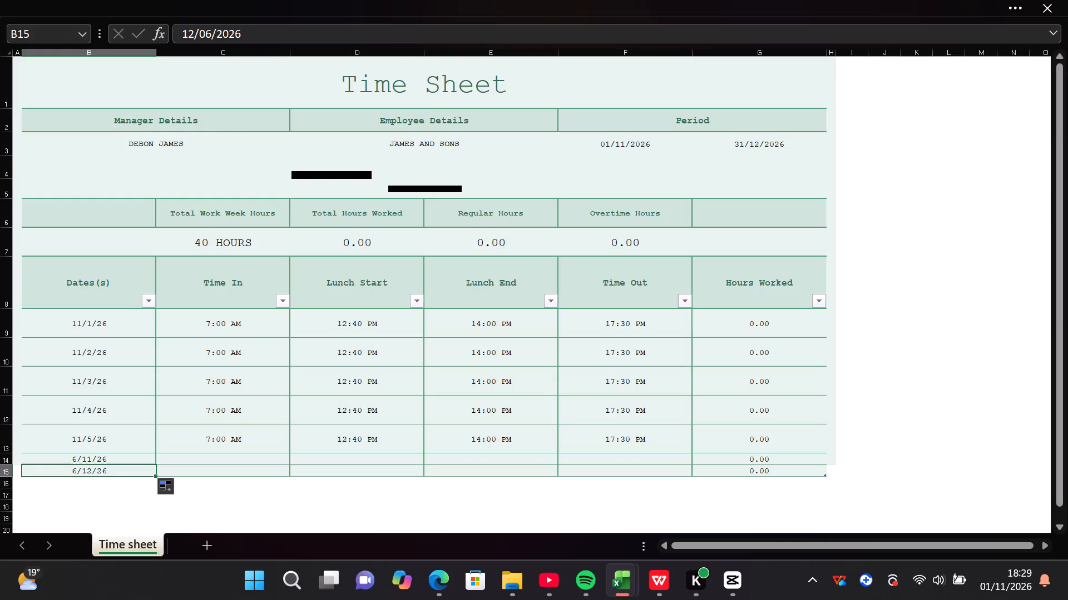
key(BackSpace)
double_click(149, 468)
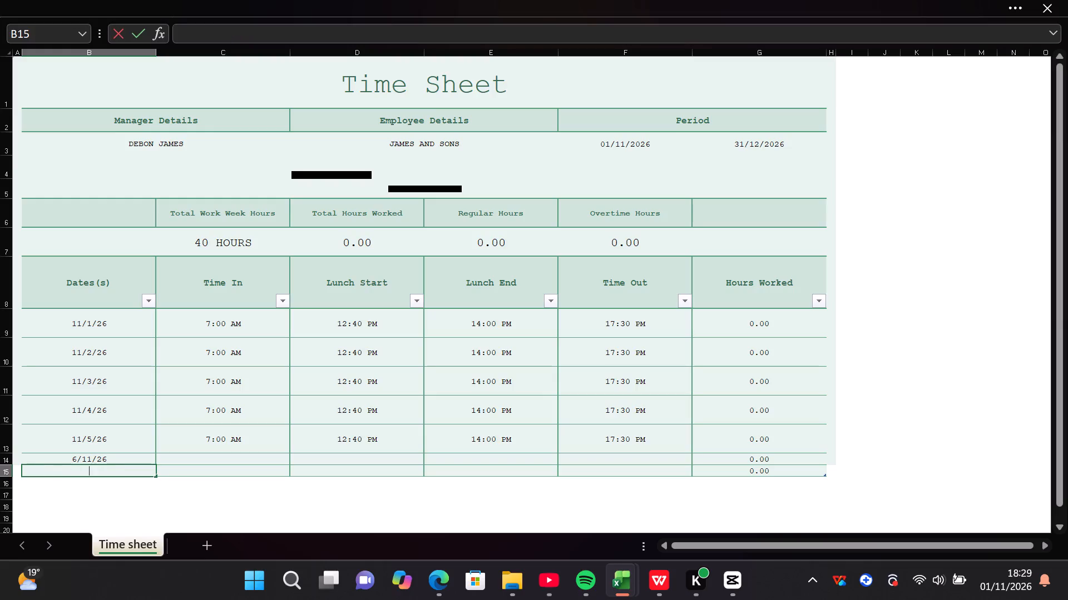
key(BackSpace)
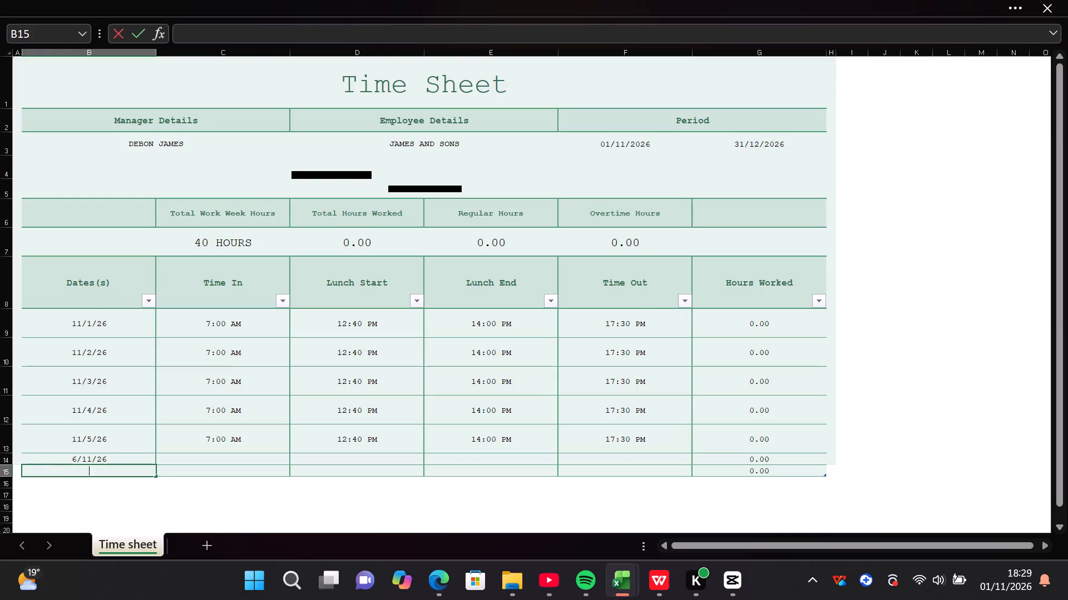
double_click(820, 474)
key(BackSpace)
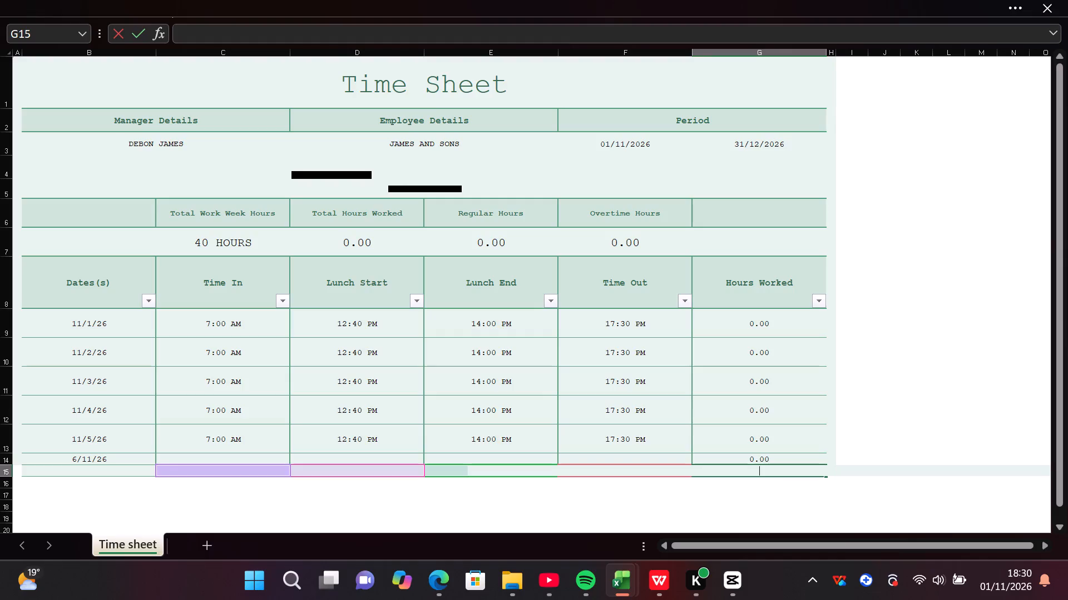
click(454, 472)
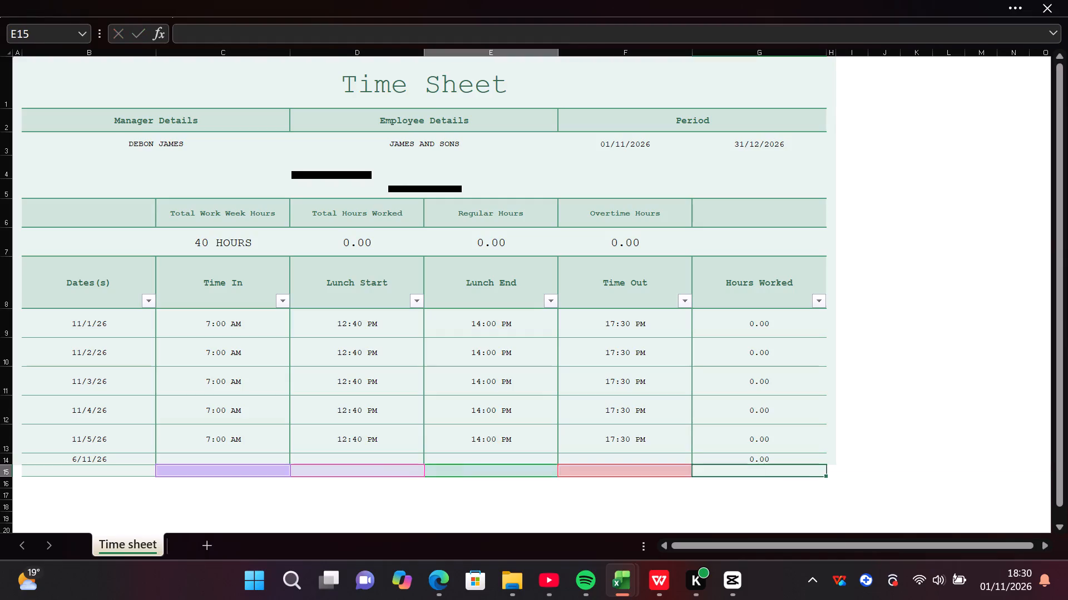
key(BackSpace)
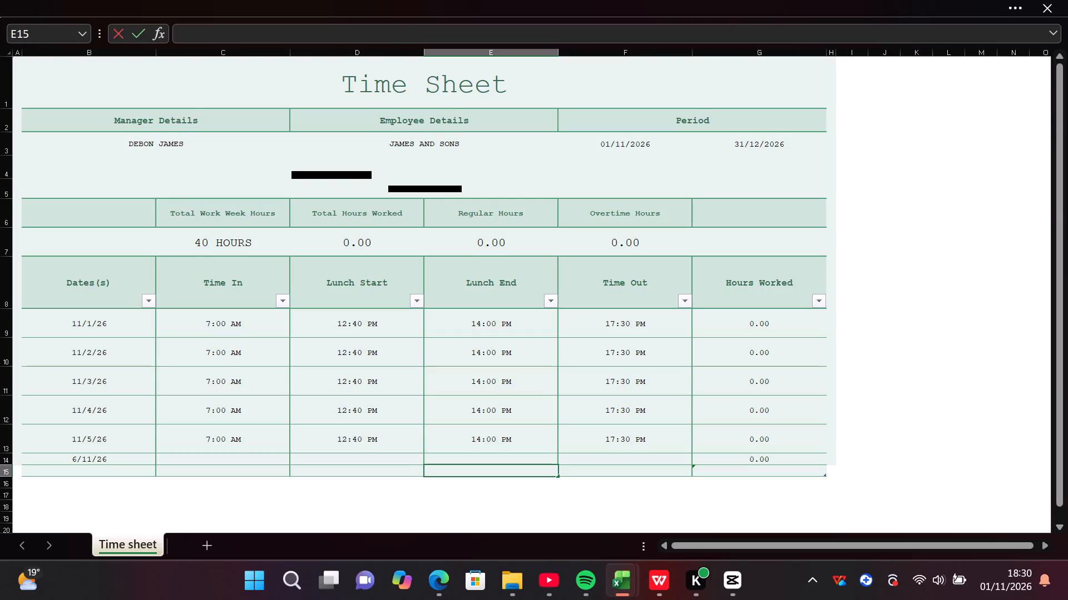
scroll(455, 461, down, 1)
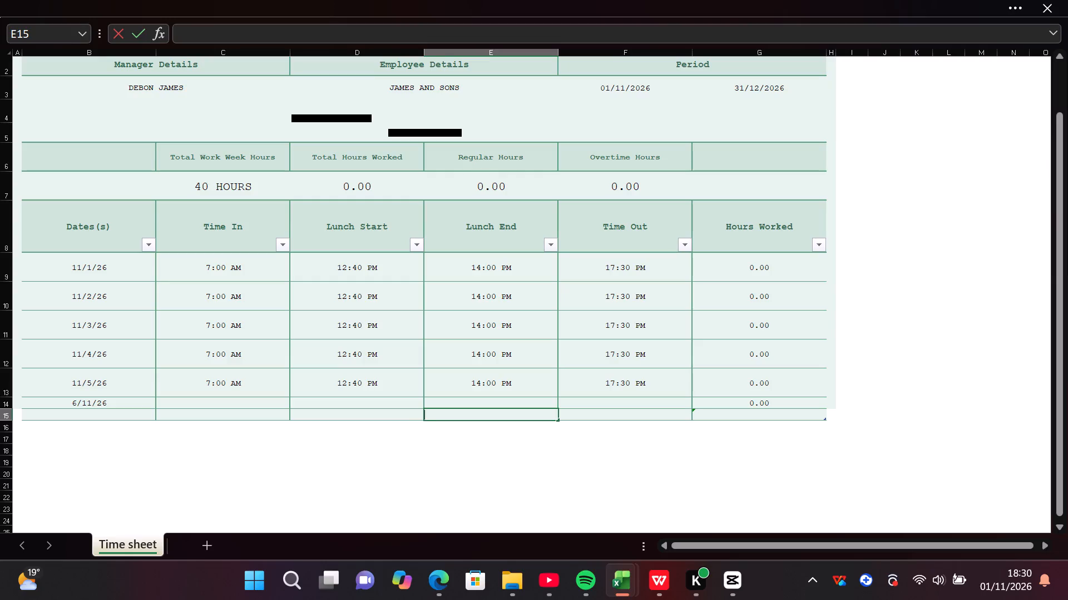
Check the Lunch End entries in E9 to E12, the Time In entry in C13, and the dates in B9 to B13.
click(498, 274)
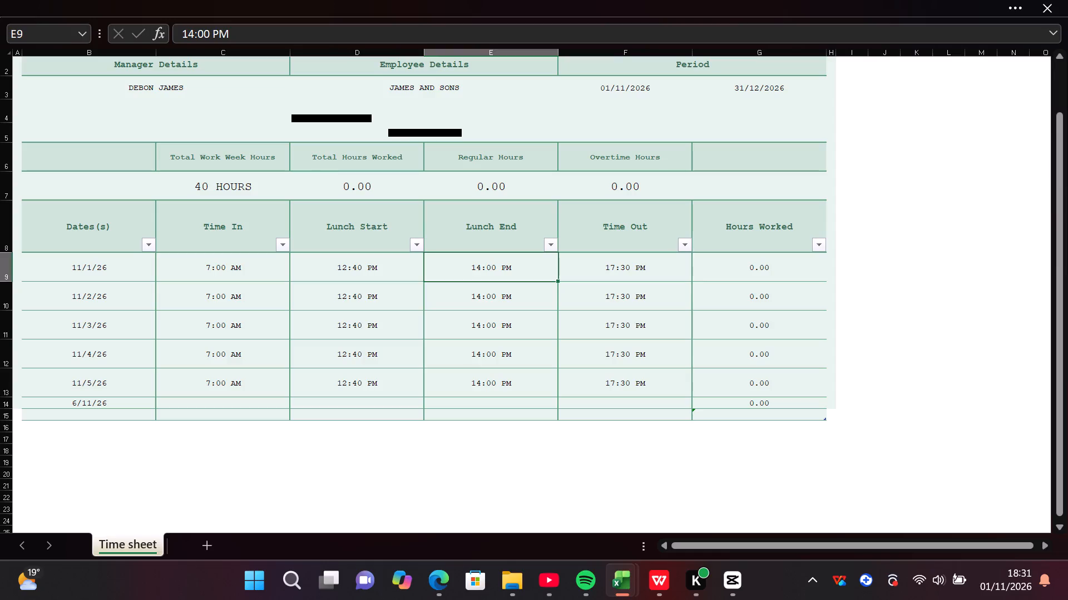
click(516, 299)
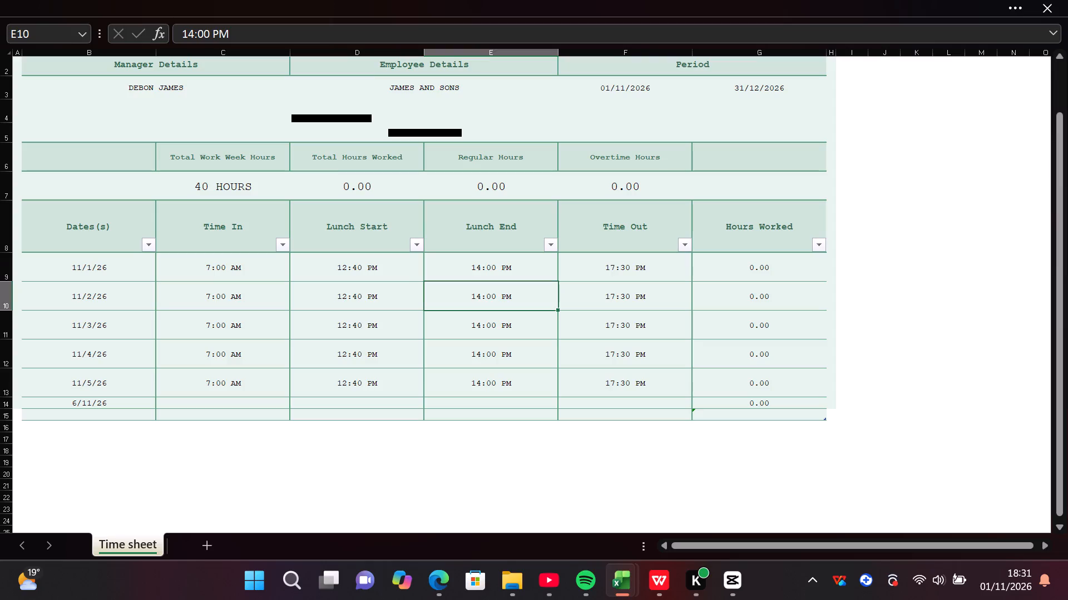
click(485, 321)
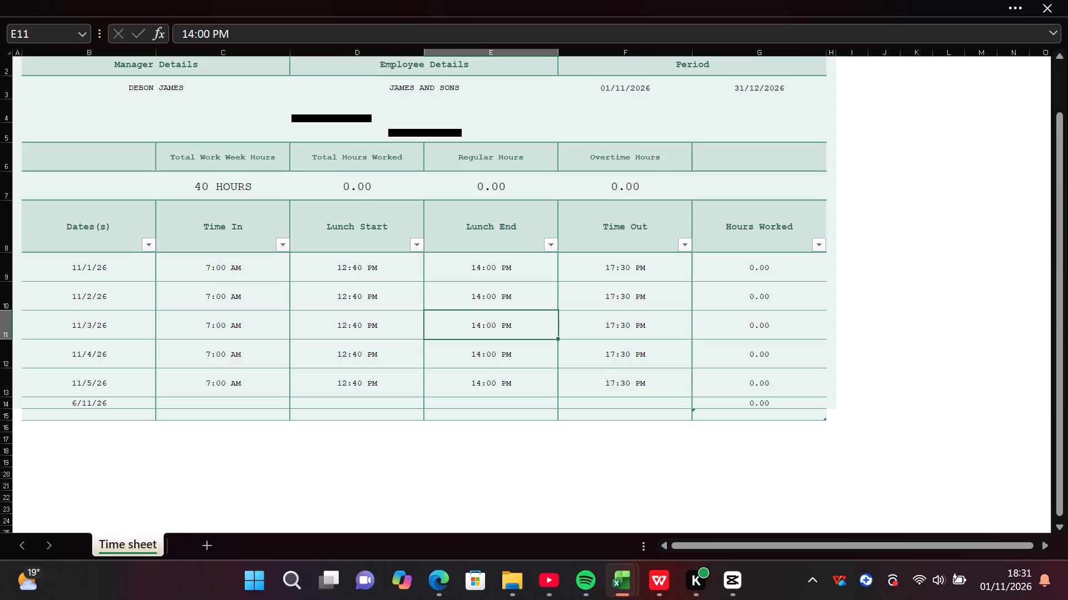
click(485, 350)
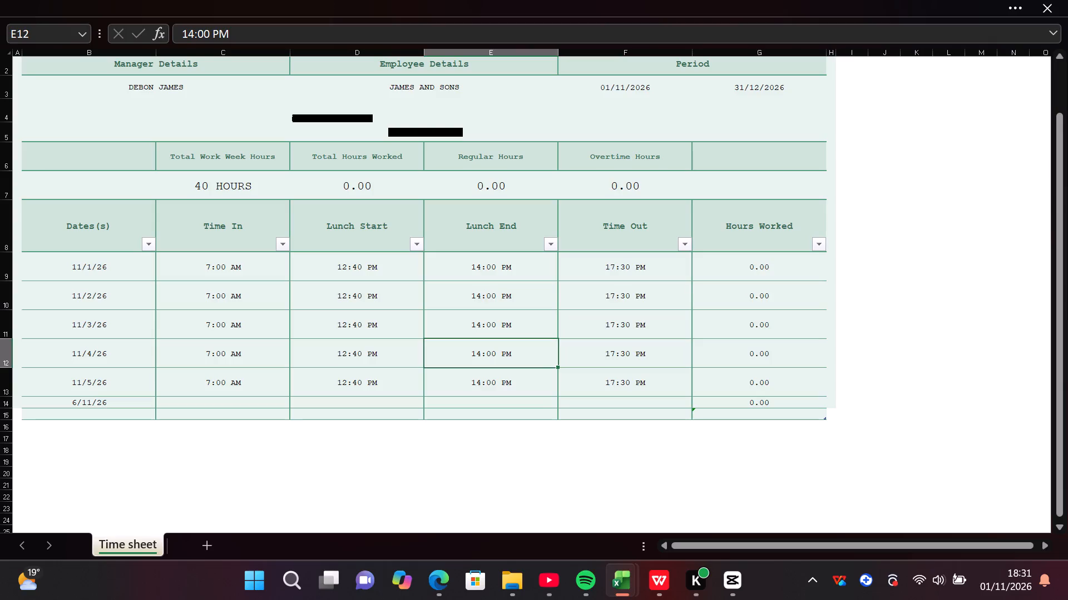
click(239, 381)
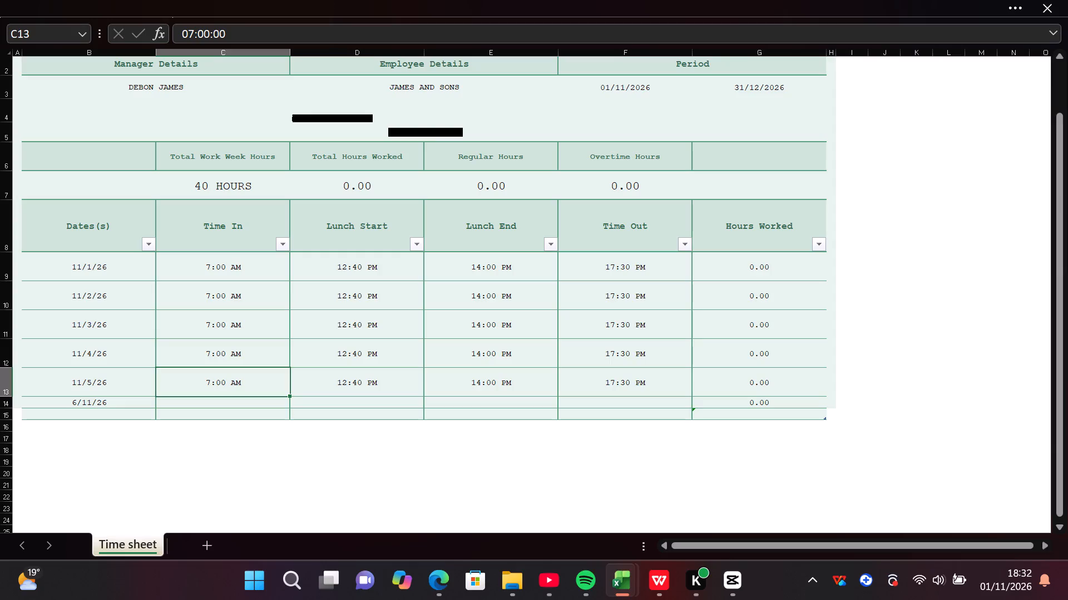
click(110, 379)
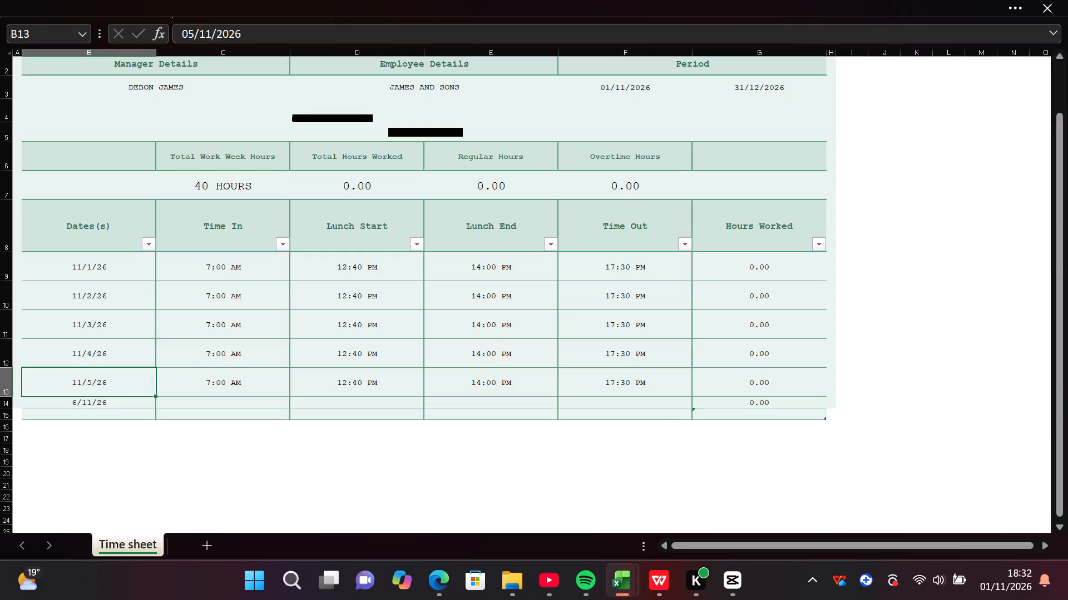
click(118, 347)
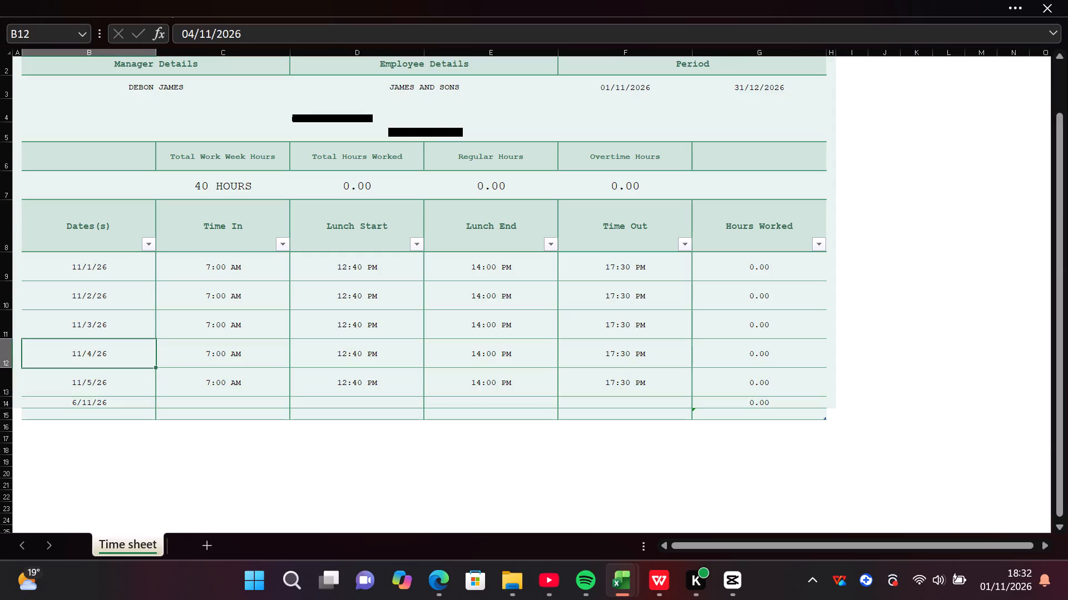
click(123, 329)
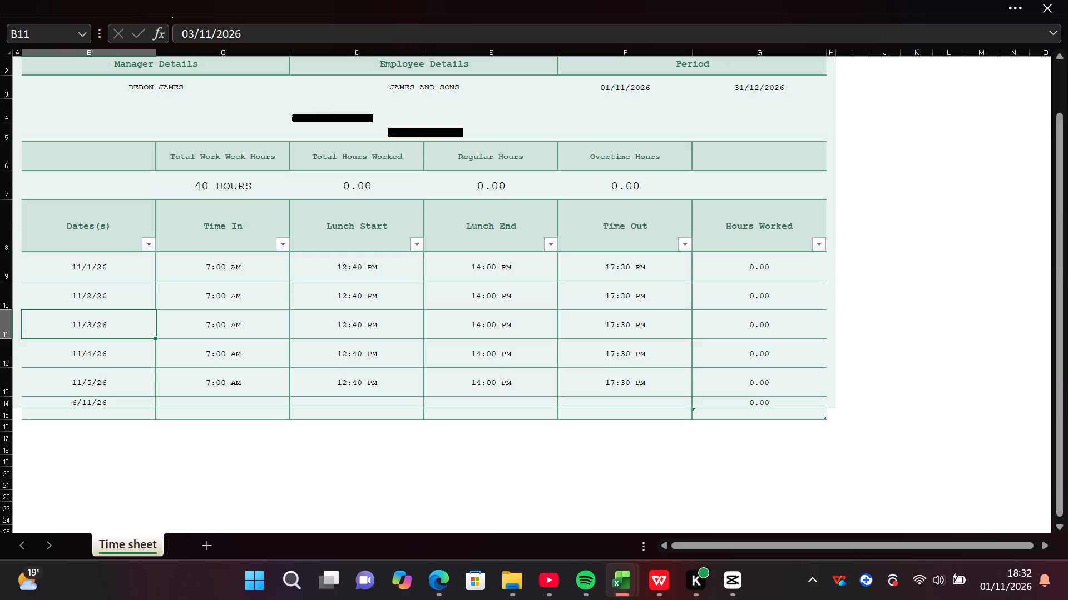
click(130, 293)
click(130, 268)
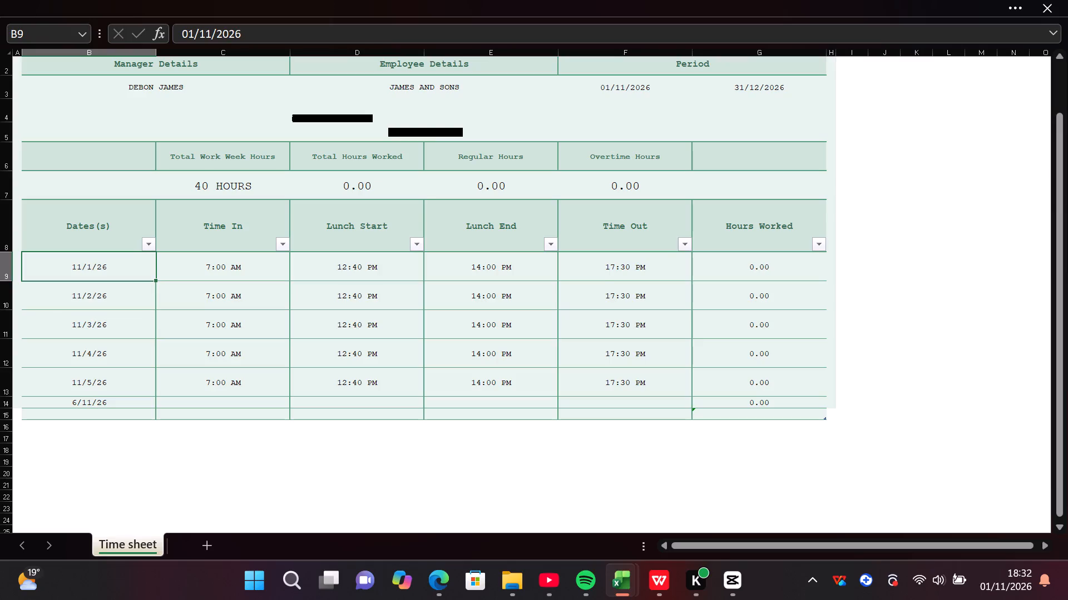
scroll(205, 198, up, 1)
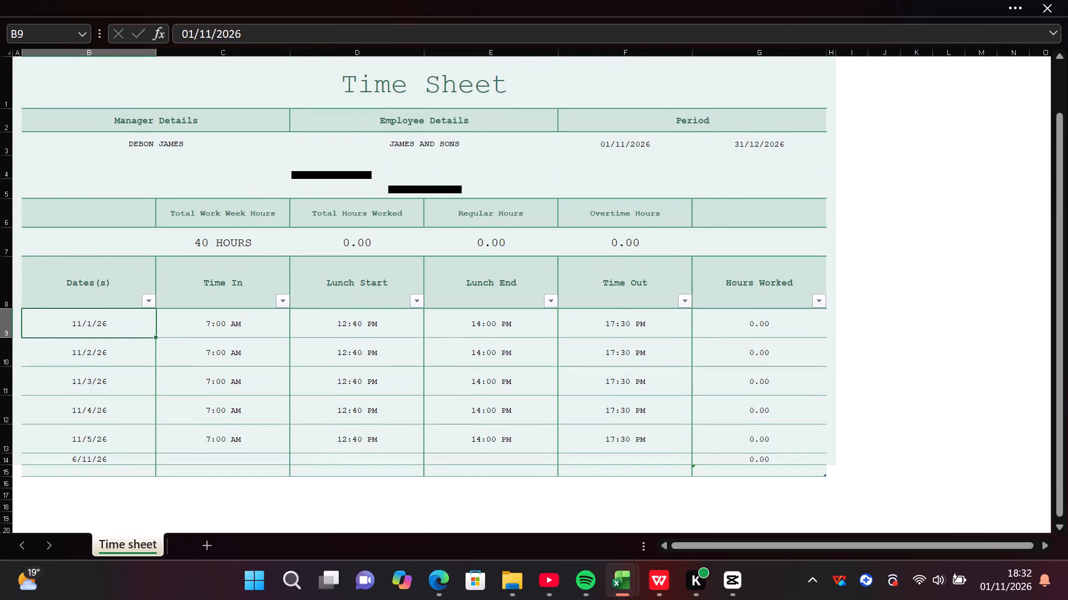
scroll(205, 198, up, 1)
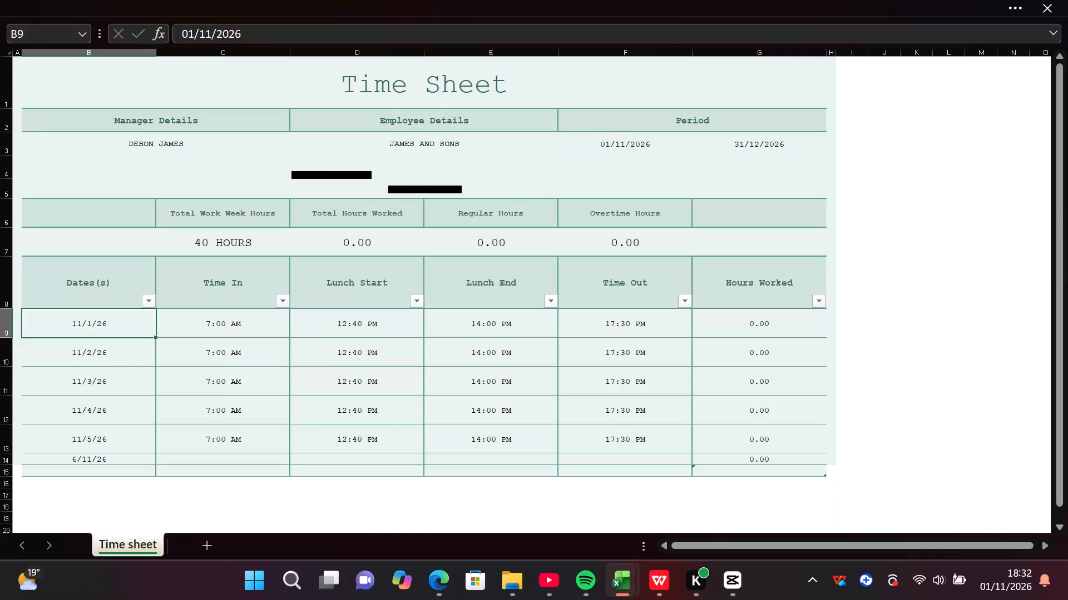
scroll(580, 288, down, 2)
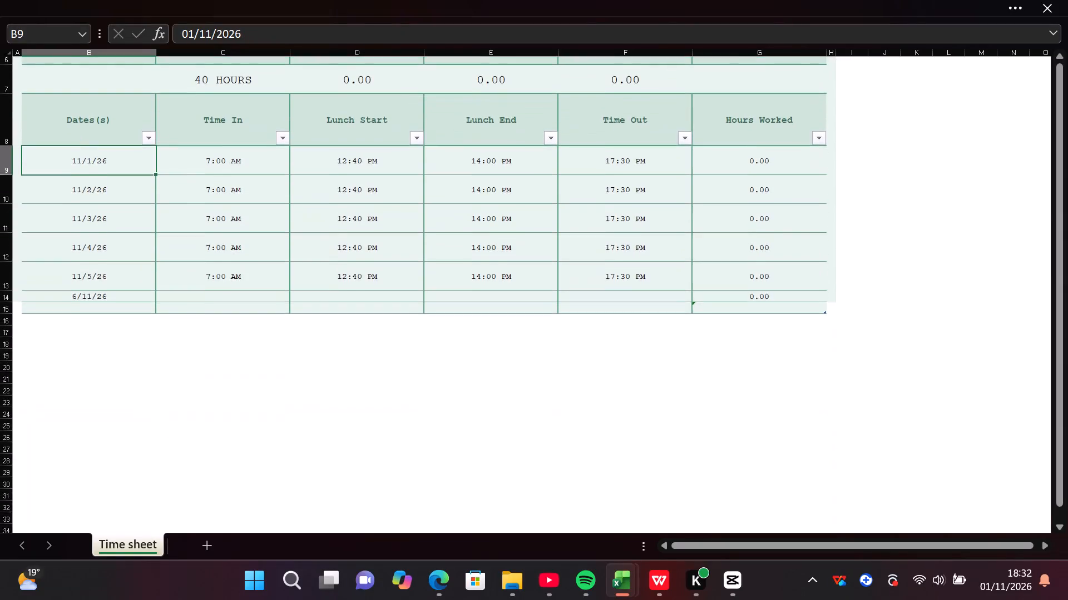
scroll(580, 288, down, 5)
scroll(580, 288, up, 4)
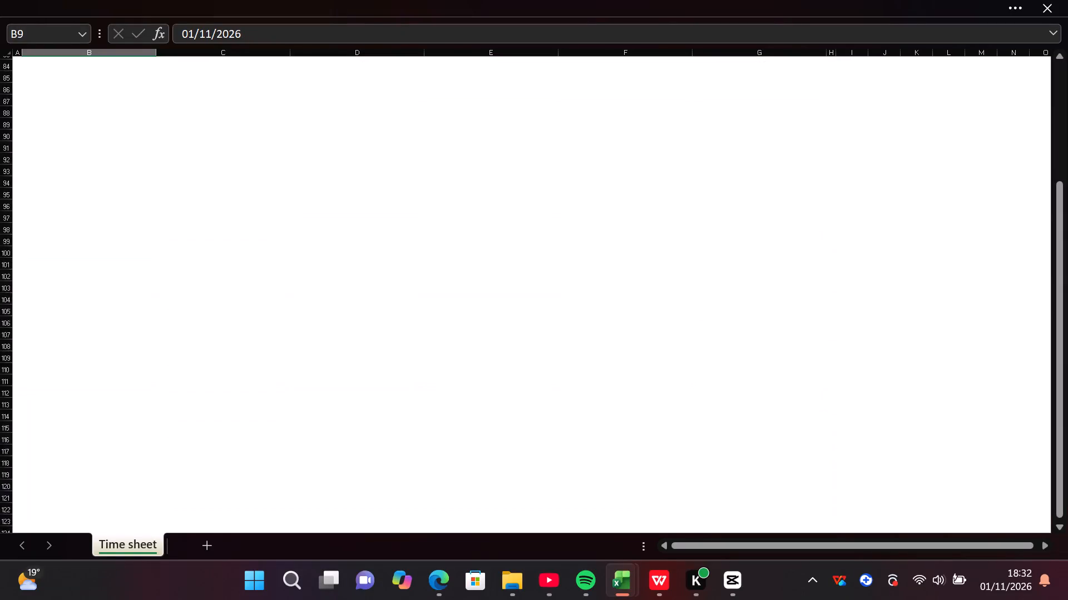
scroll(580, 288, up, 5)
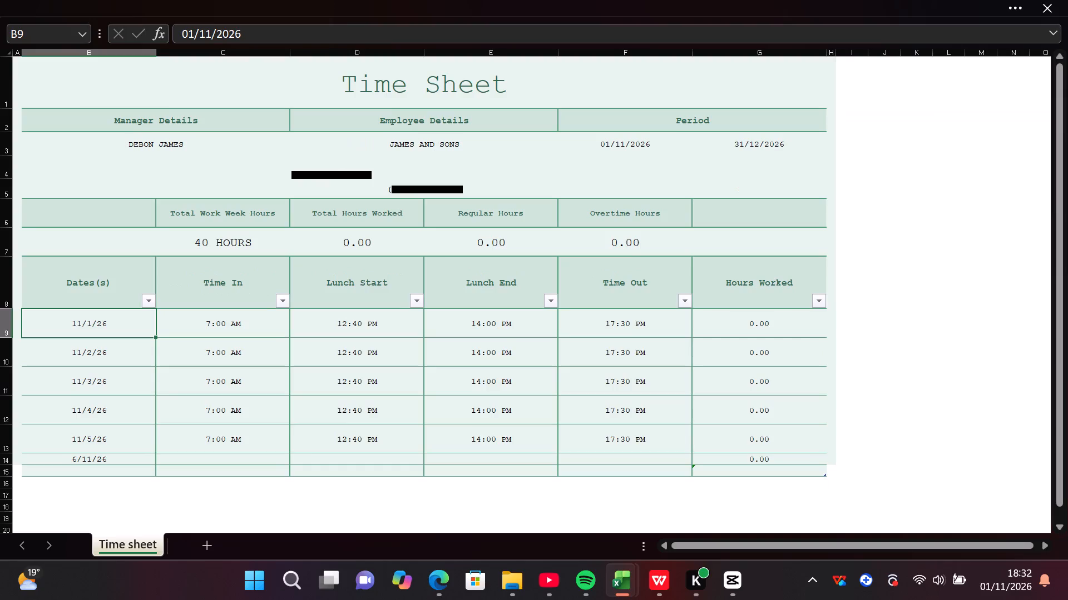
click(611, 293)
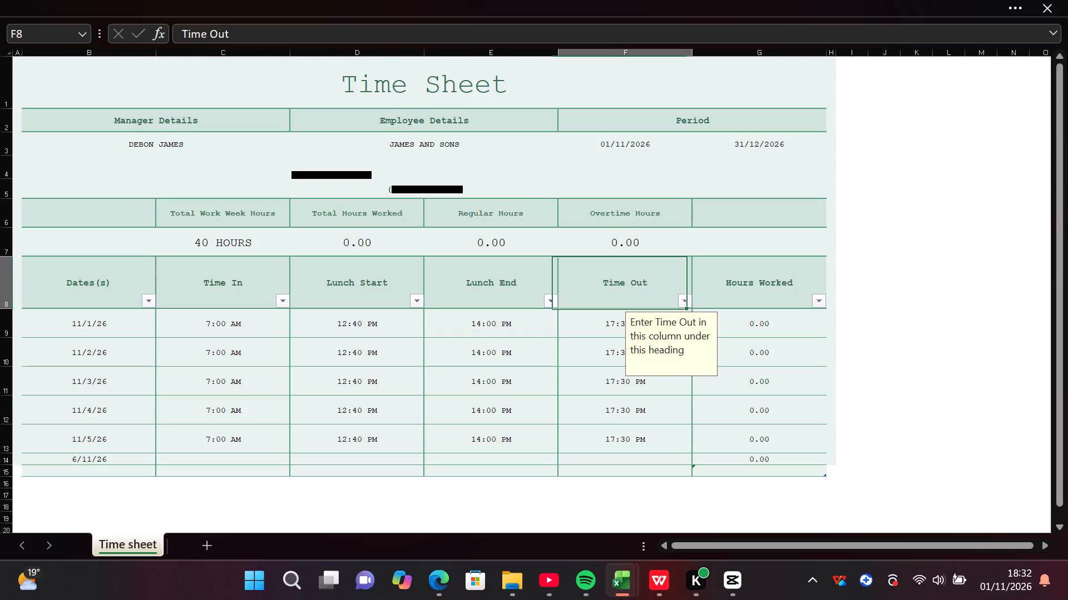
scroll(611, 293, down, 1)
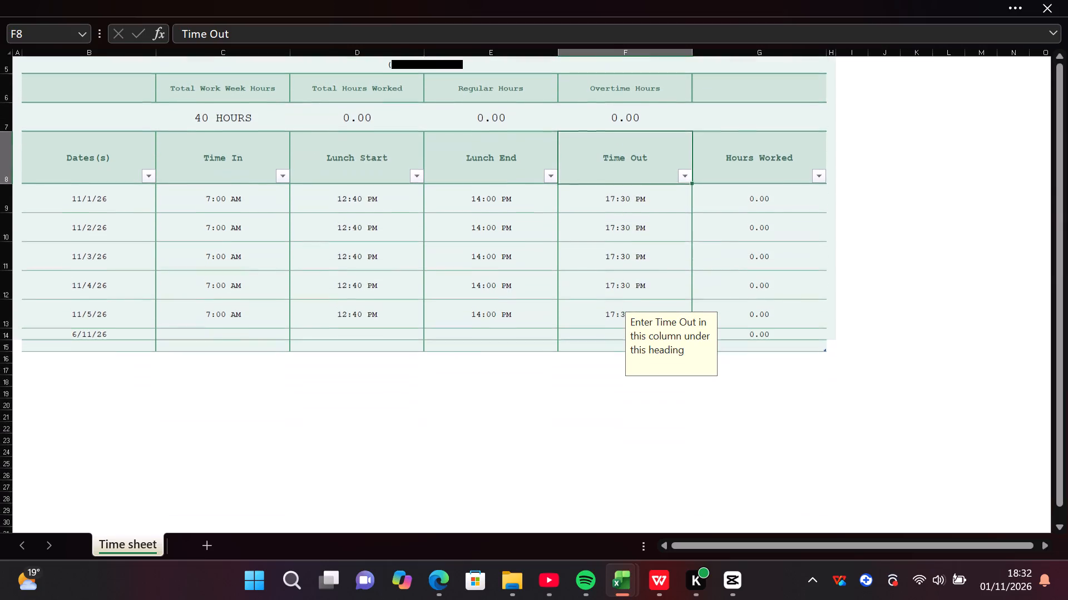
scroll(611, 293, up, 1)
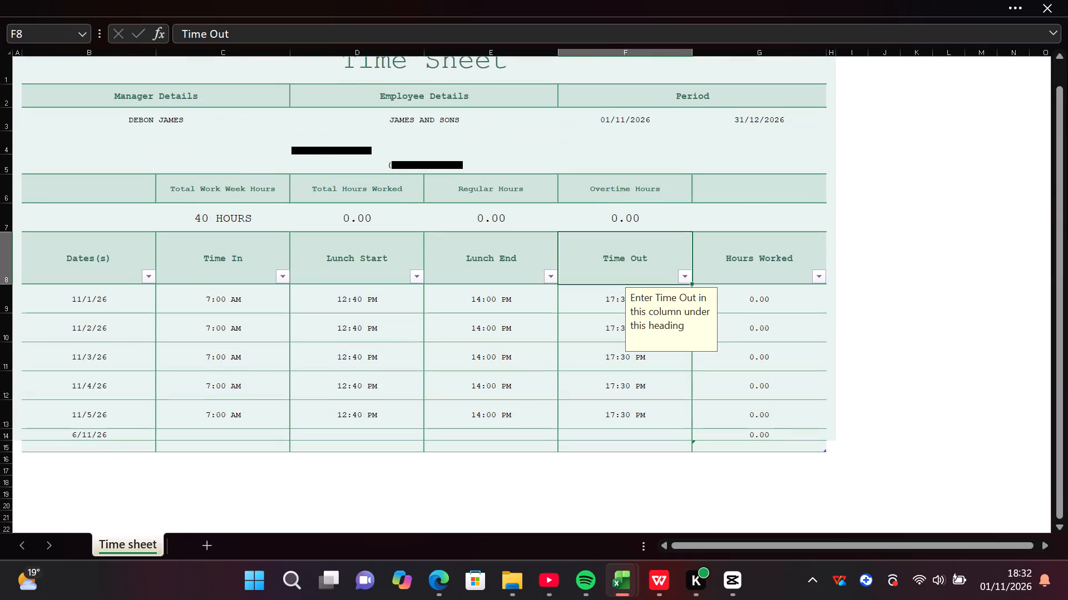
Clear the date in B14 and the Hours Worked formula in G14, in the row below the fifth entry.
click(116, 436)
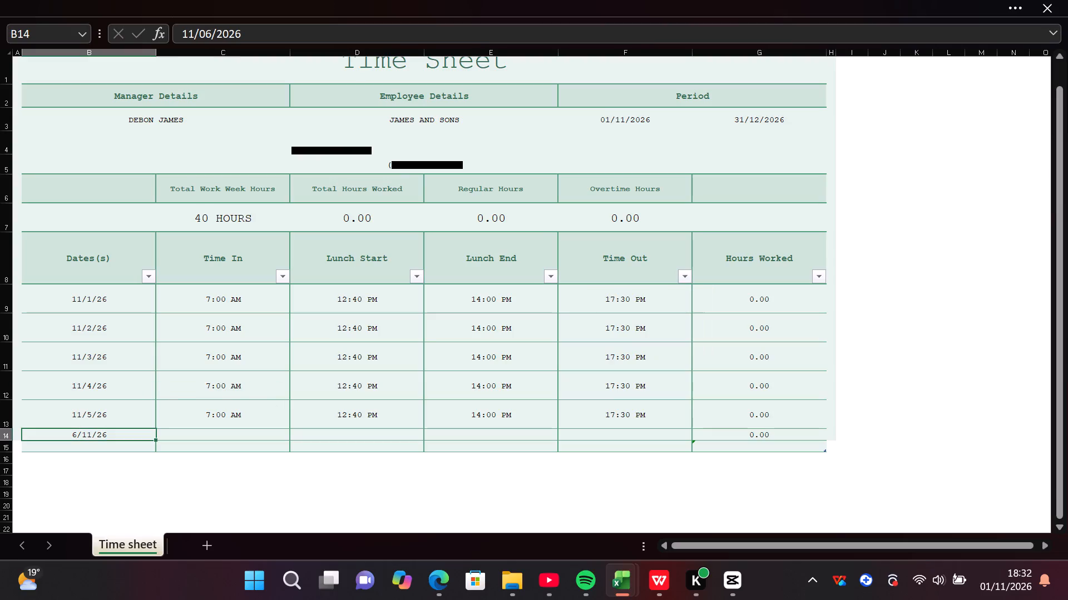
key(BackSpace)
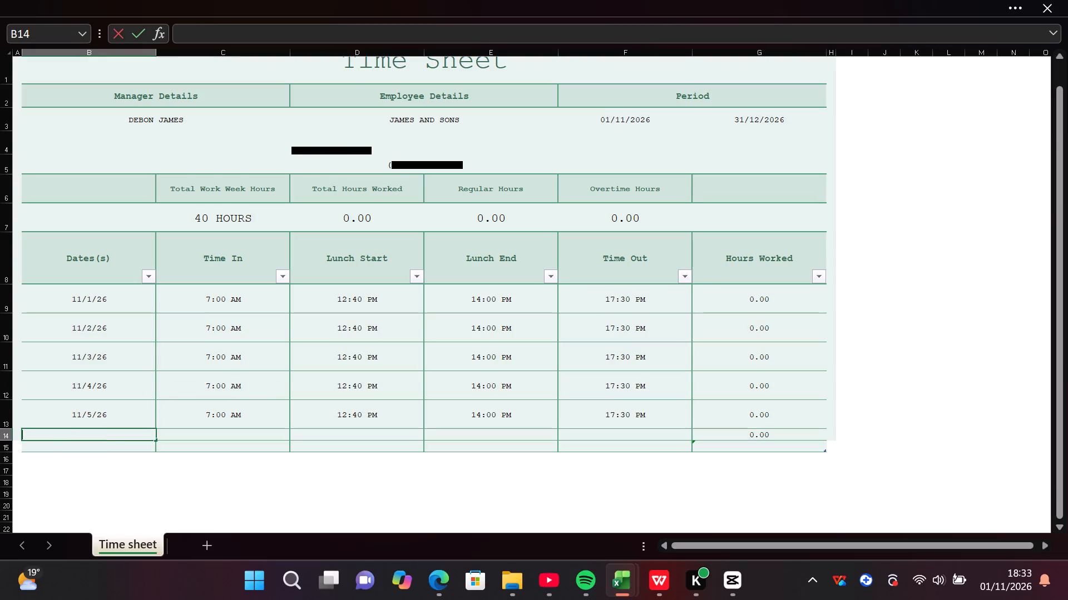
click(725, 435)
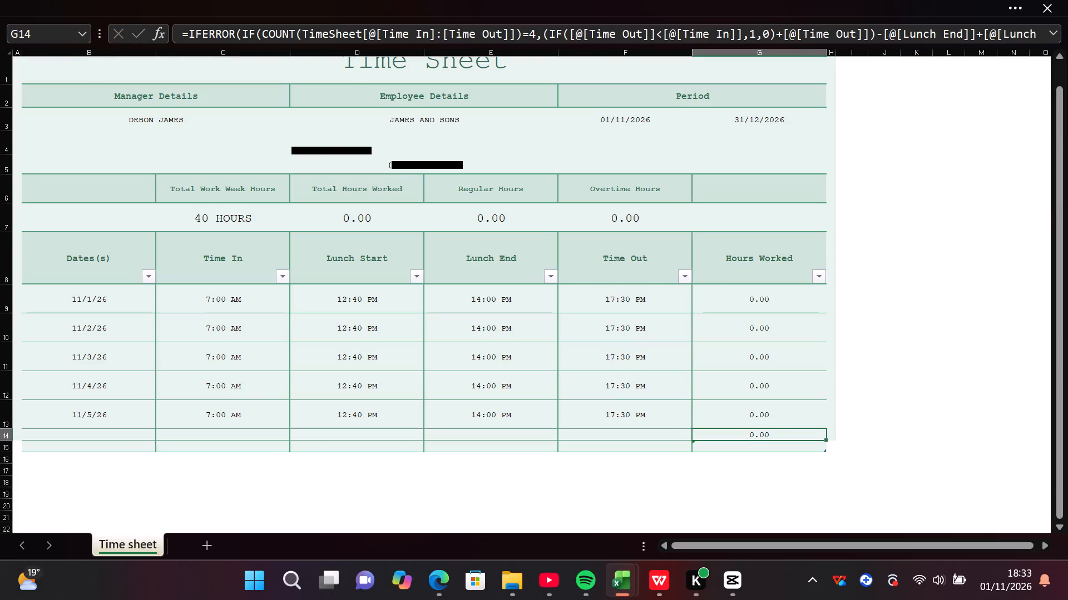
key(BackSpace)
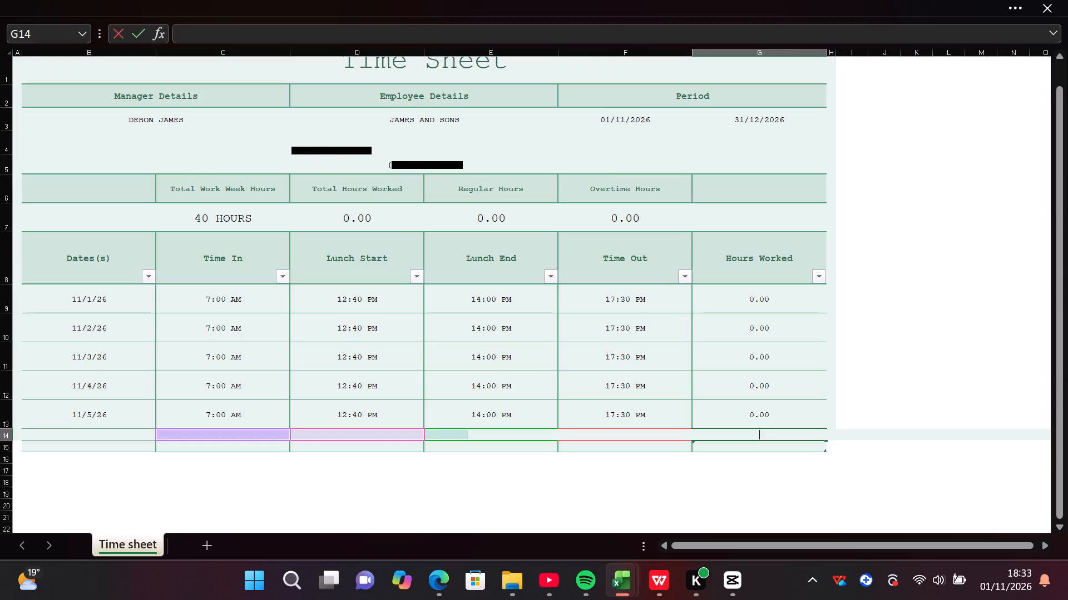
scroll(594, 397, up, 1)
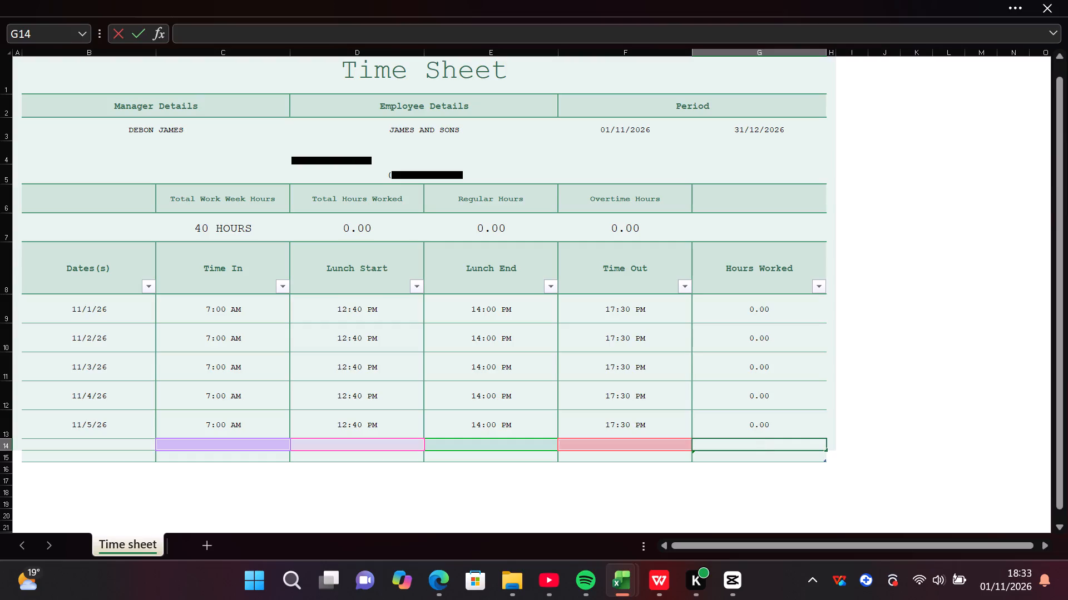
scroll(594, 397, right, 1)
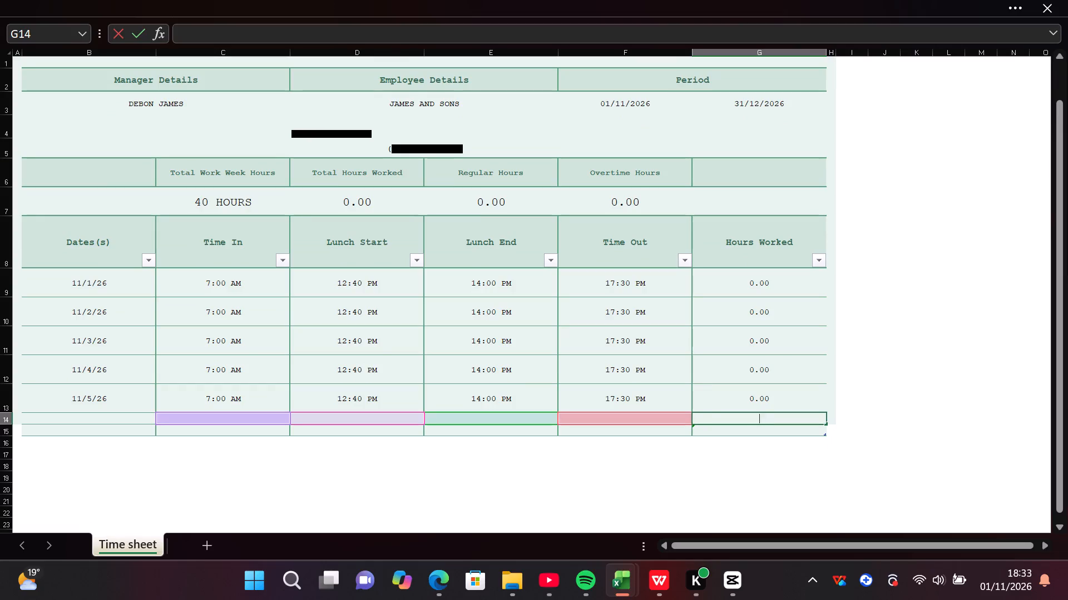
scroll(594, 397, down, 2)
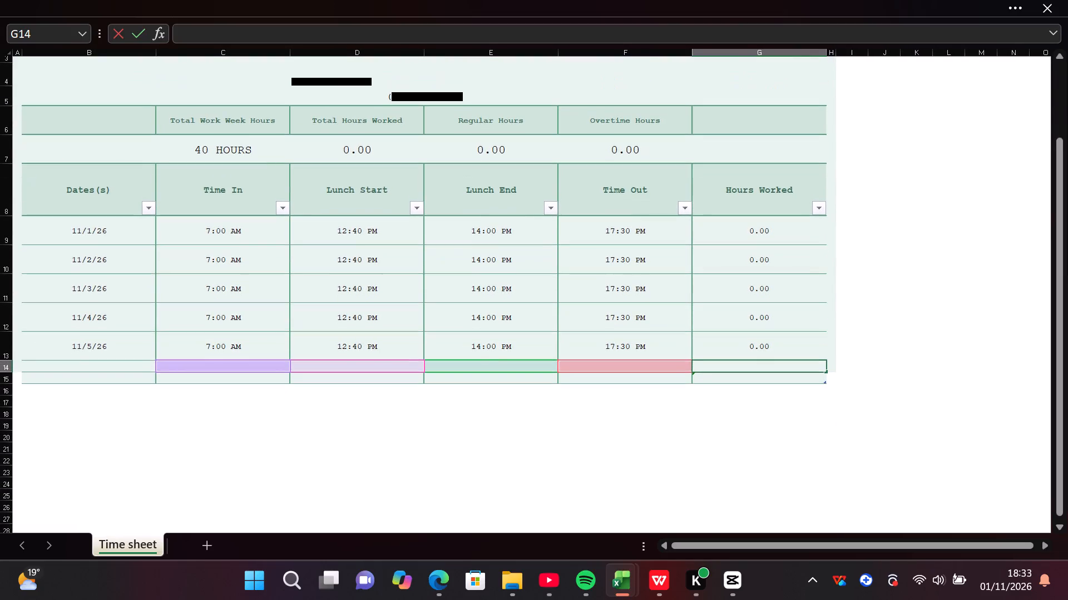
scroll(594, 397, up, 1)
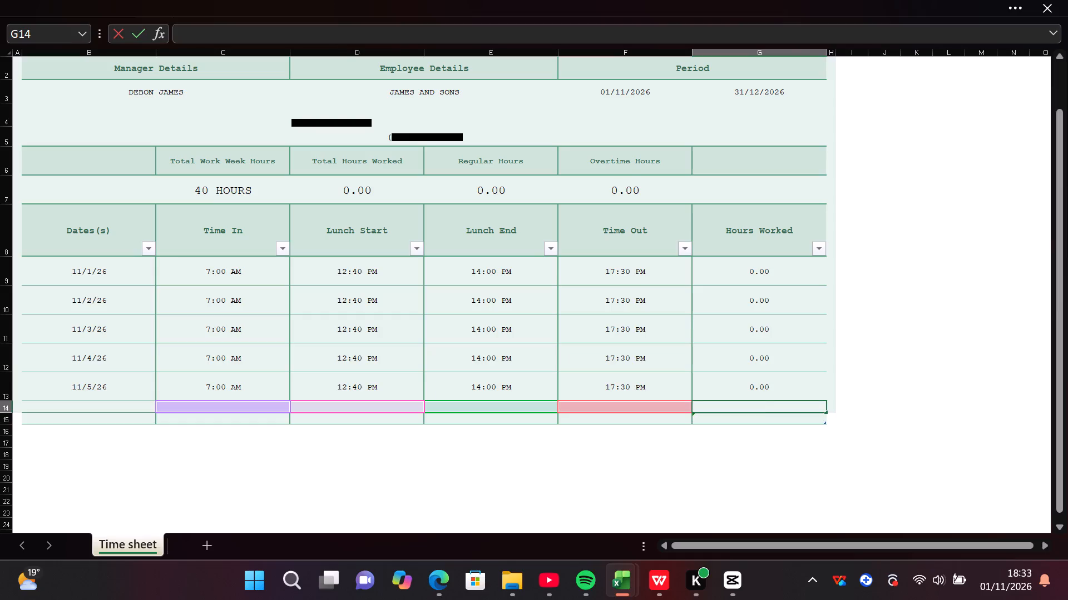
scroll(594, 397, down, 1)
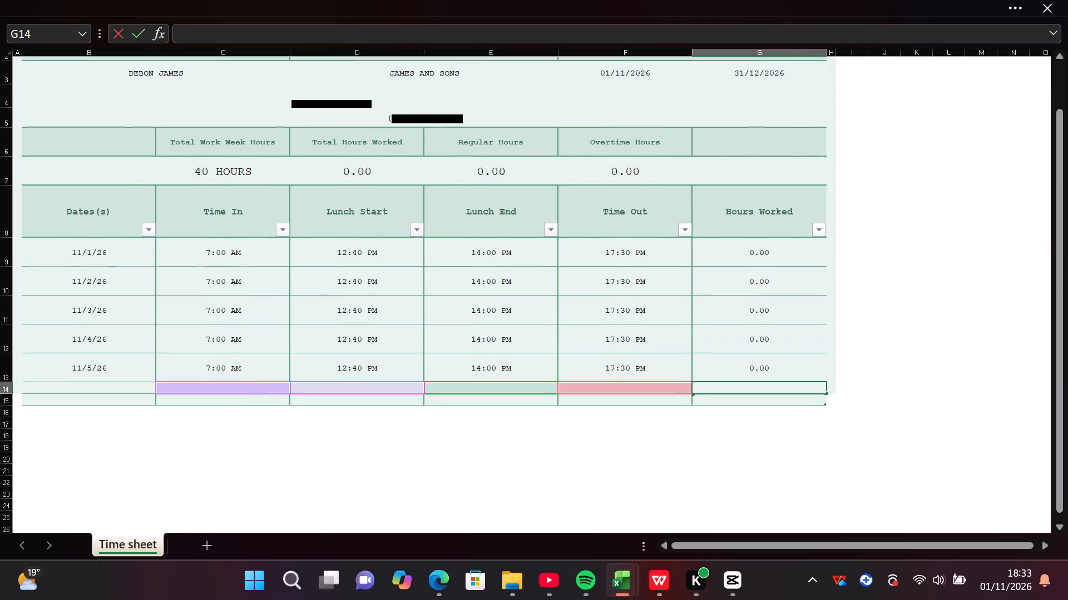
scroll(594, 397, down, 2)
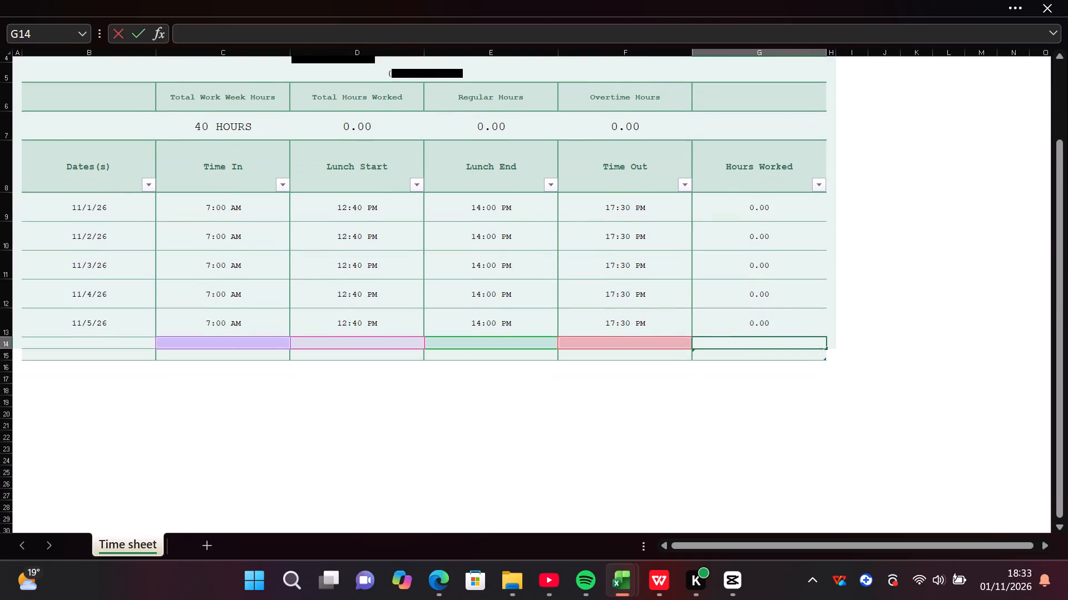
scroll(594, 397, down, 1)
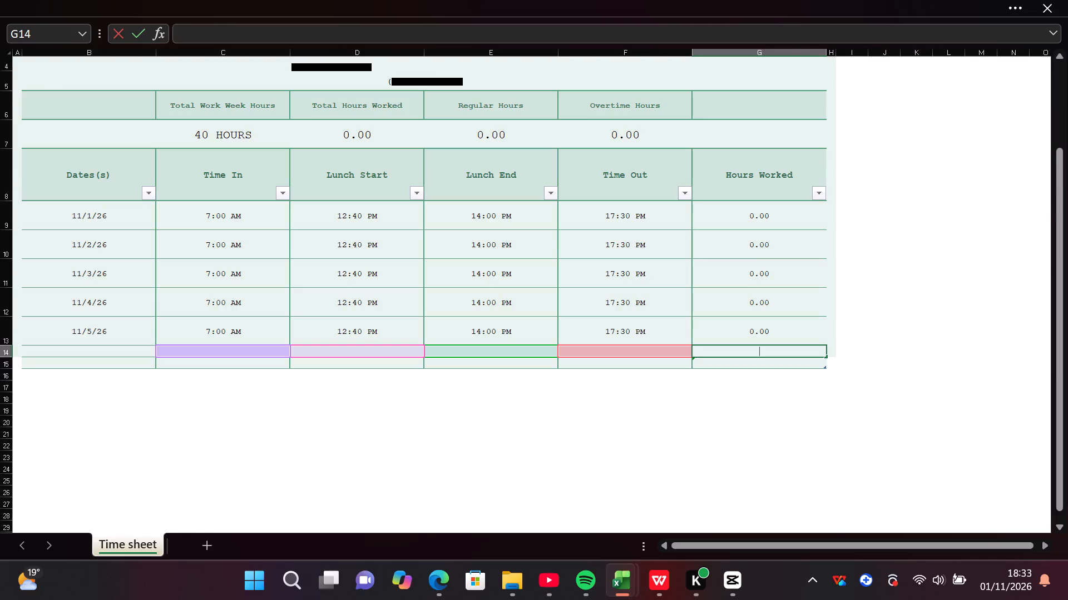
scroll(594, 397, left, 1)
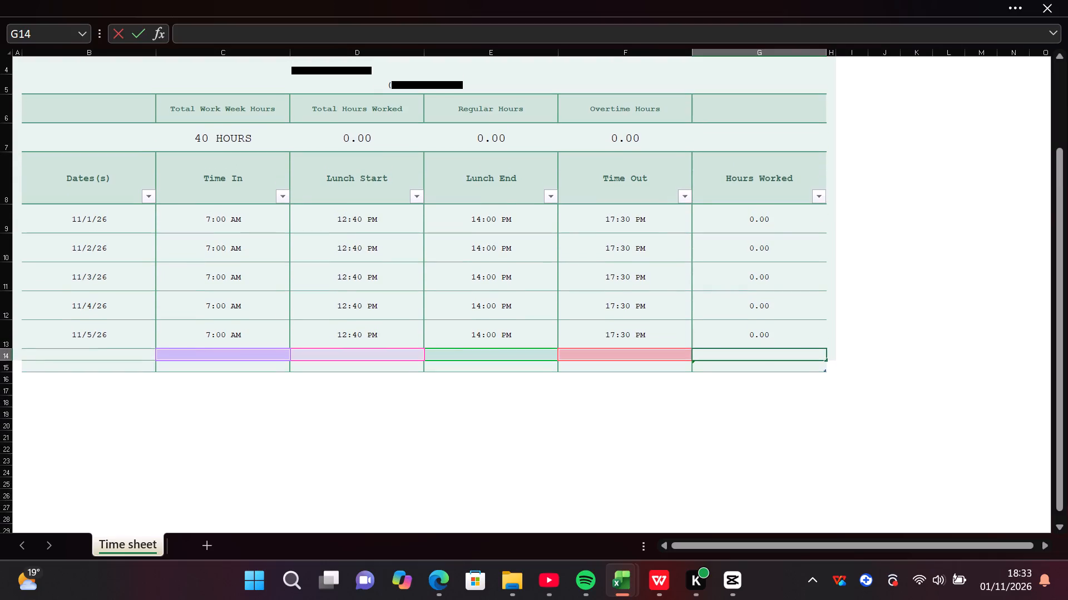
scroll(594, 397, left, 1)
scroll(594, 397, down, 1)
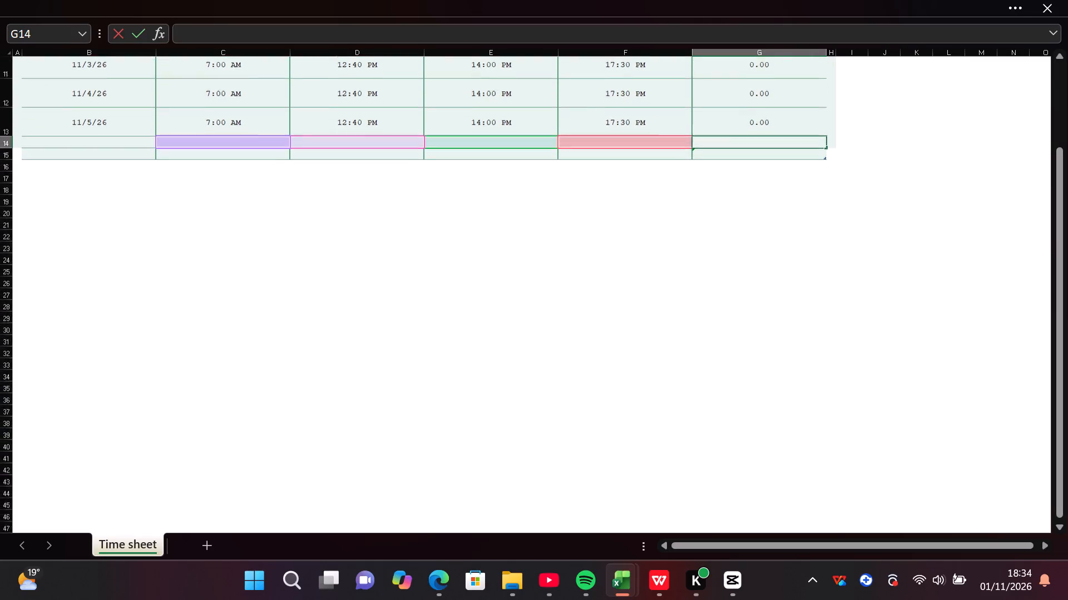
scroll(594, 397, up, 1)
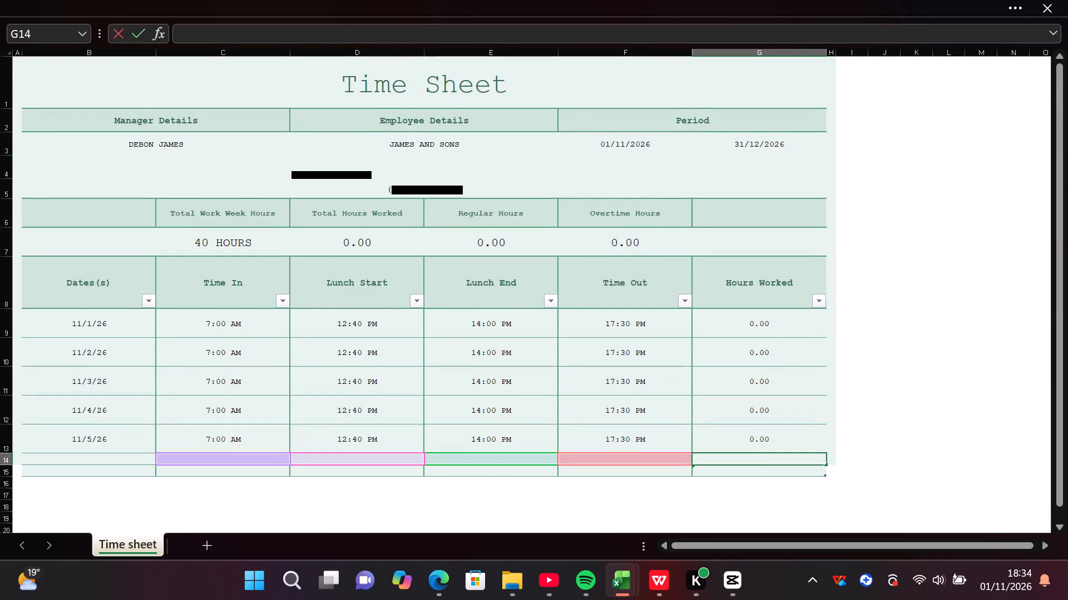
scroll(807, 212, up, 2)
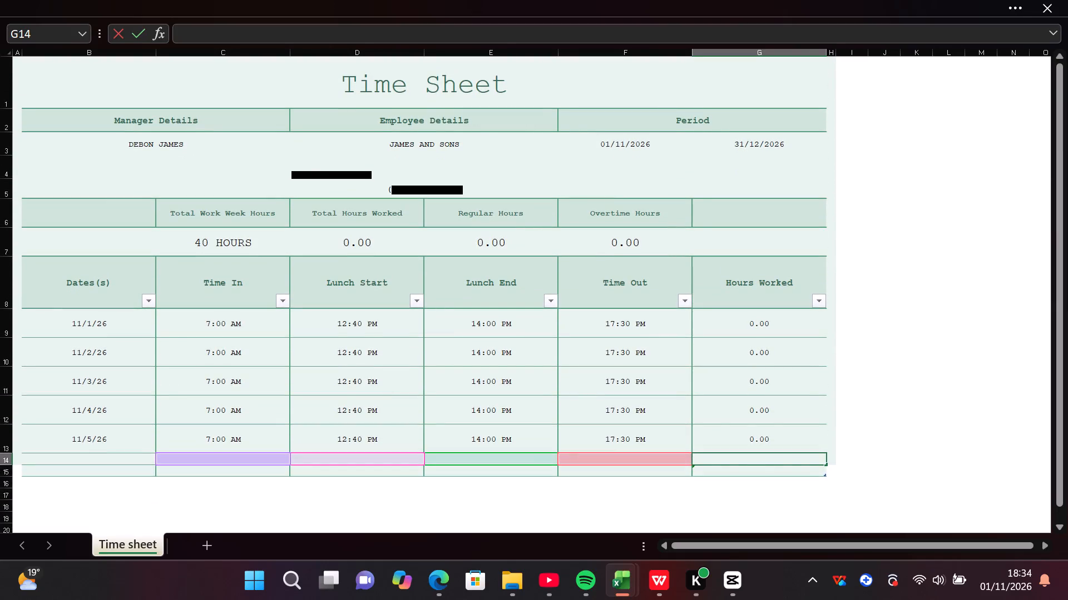
Bring the hidden command ribbon back into view over the full-screen time sheet.
click(100, 33)
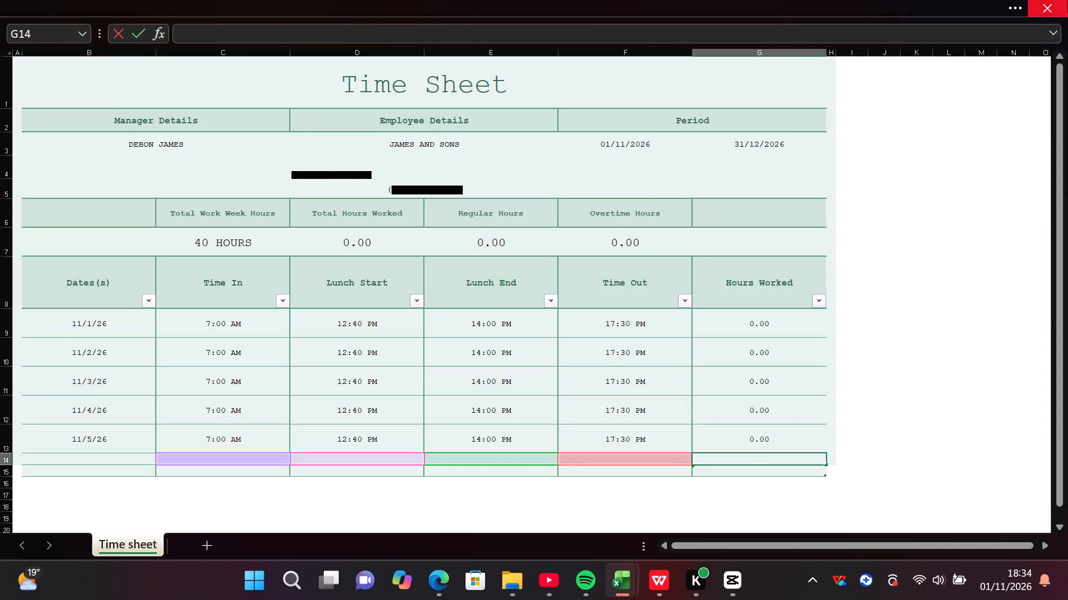
click(1013, 7)
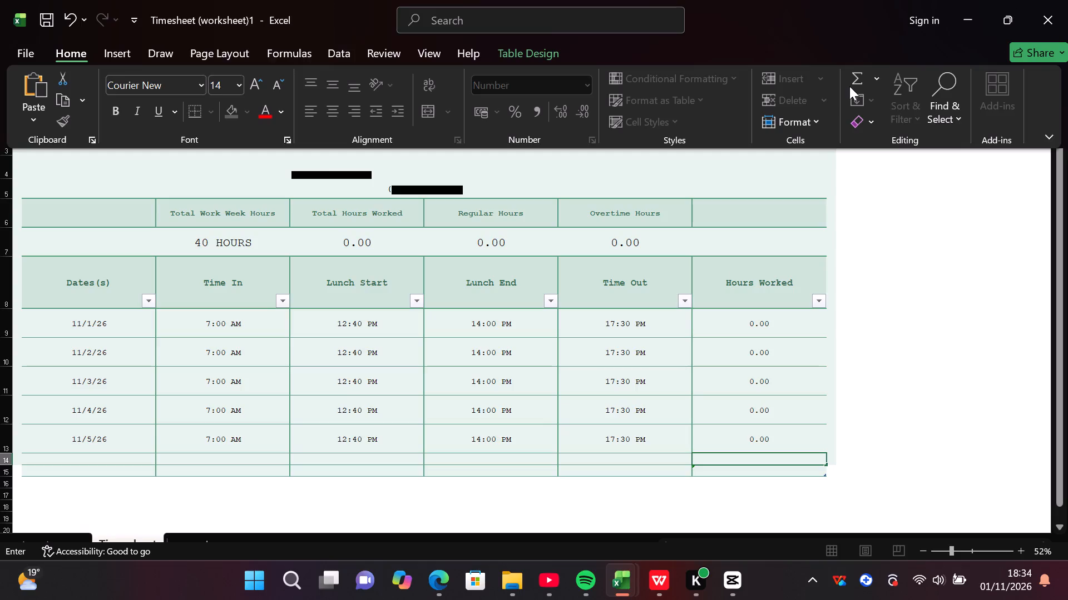
Check the Time Out entry in F9 and the Lunch End entries in E12 and E13 against the rest of the time sheet.
scroll(585, 371, down, 1)
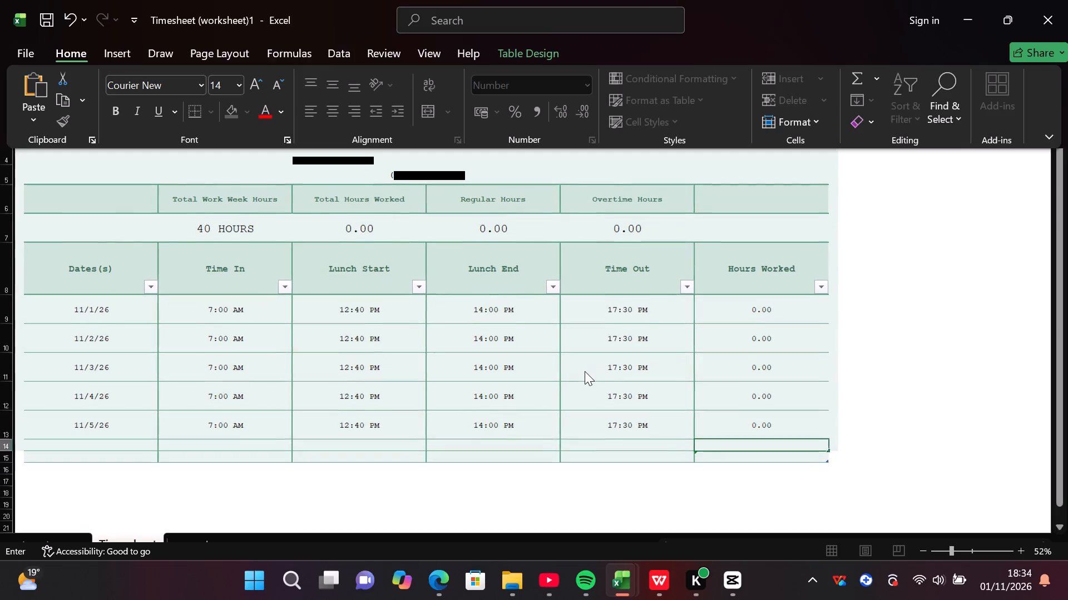
scroll(585, 371, up, 1)
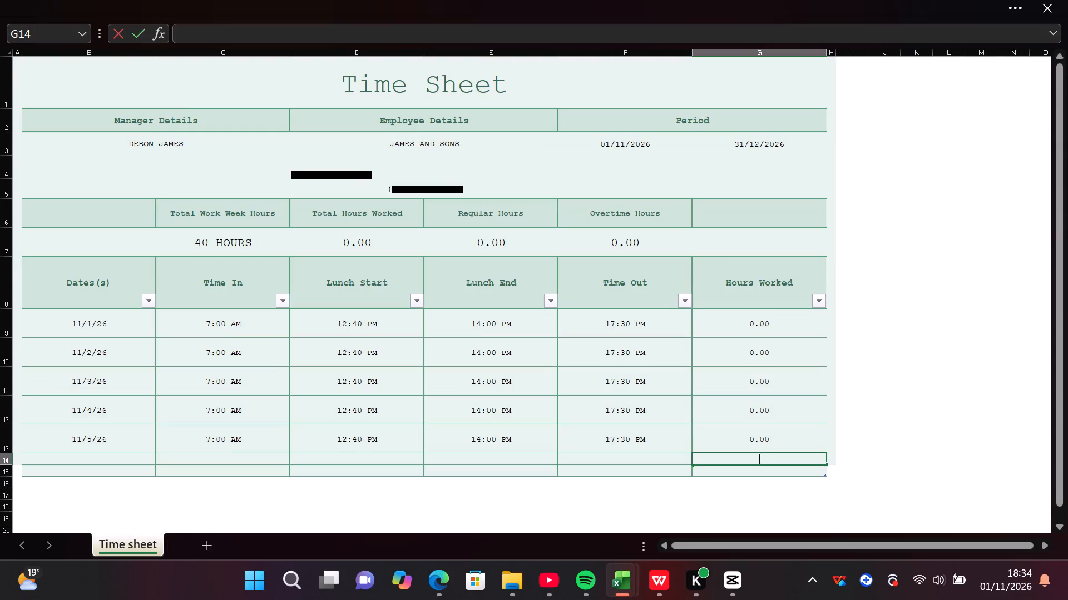
scroll(585, 371, up, 1)
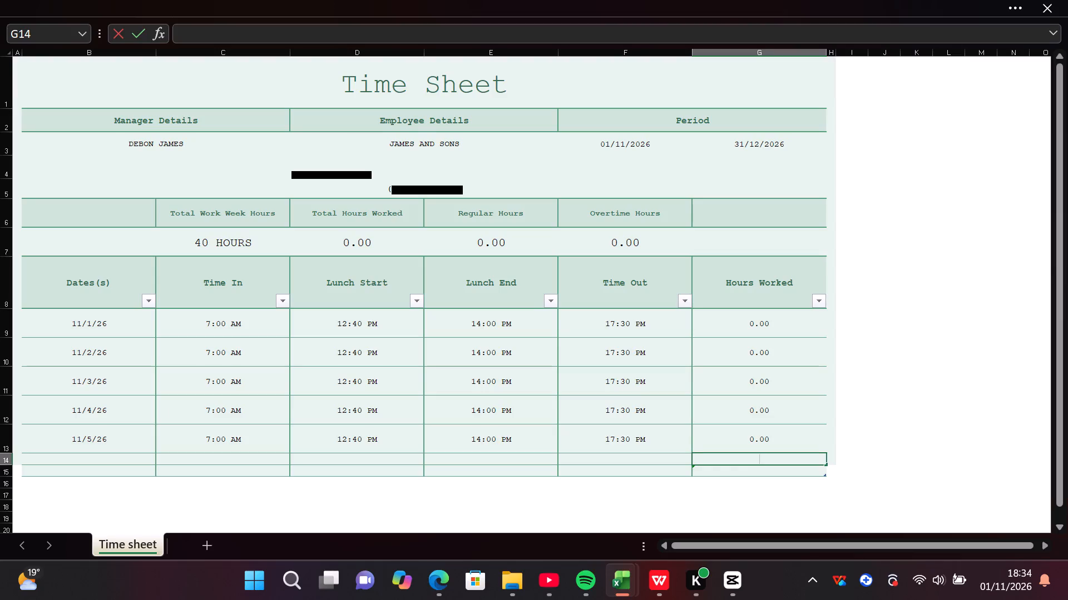
click(600, 327)
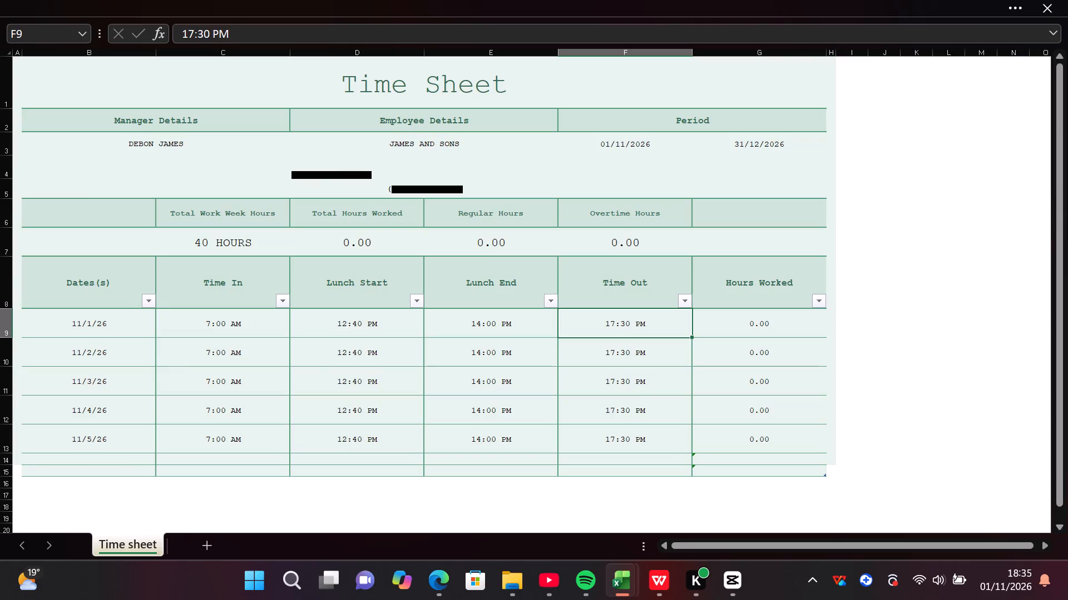
click(503, 413)
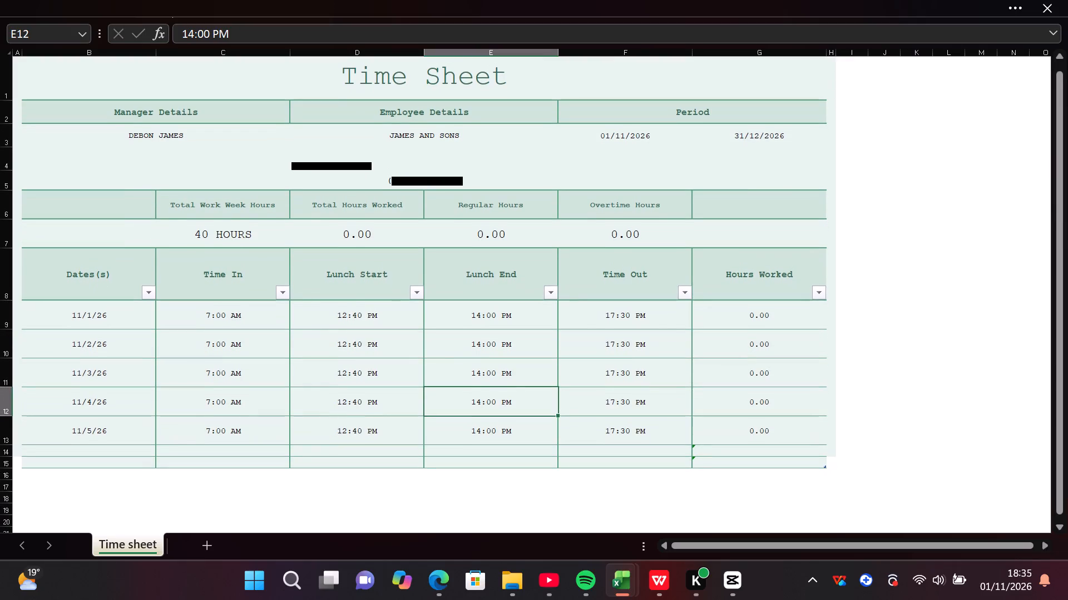
scroll(503, 413, down, 1)
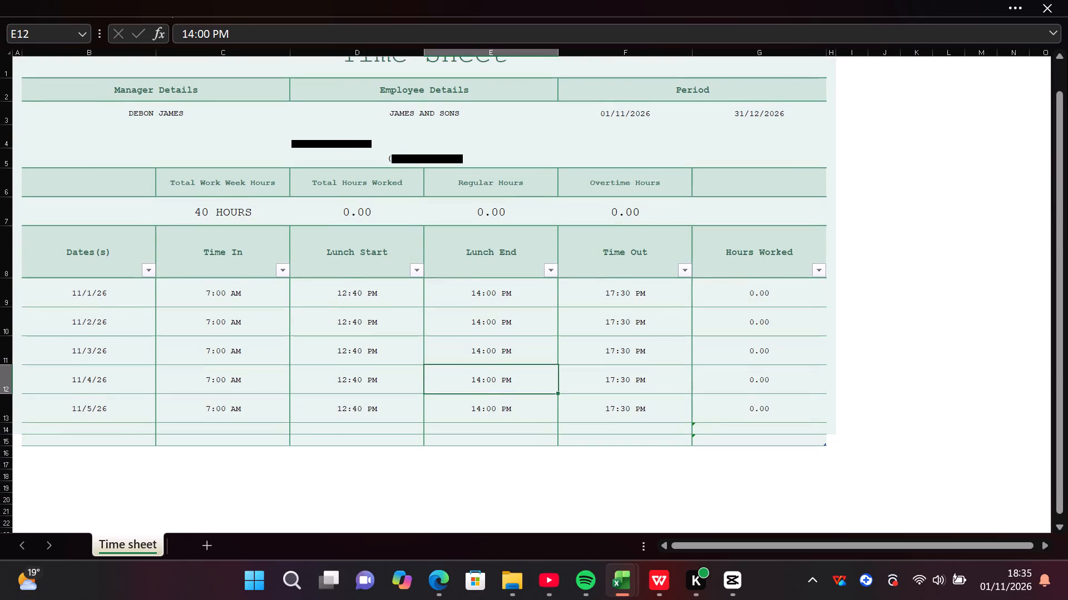
scroll(503, 413, down, 1)
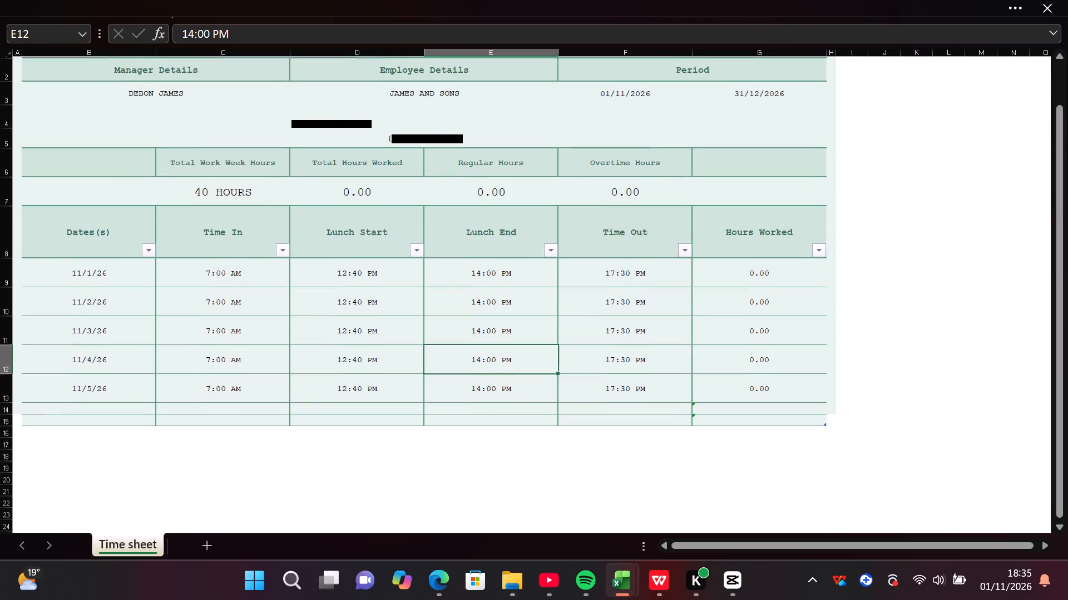
click(491, 422)
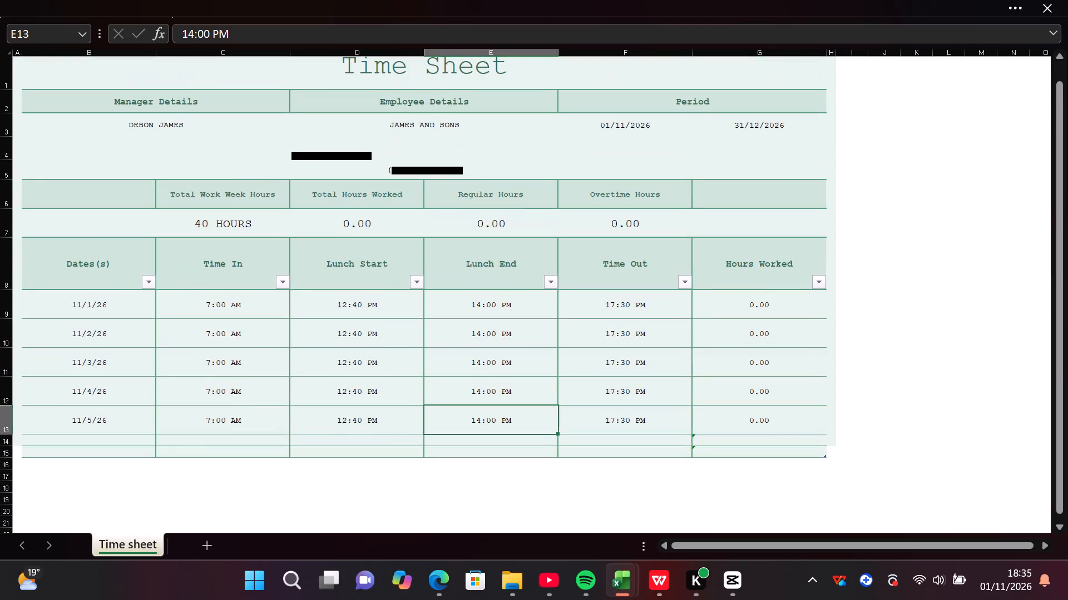
click(491, 422)
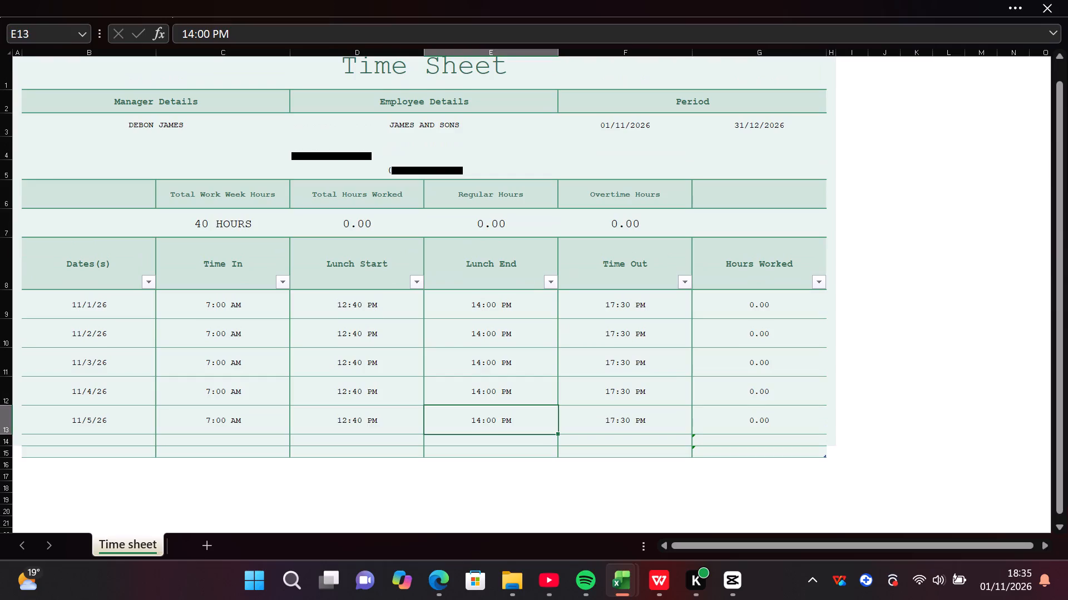
scroll(491, 422, down, 1)
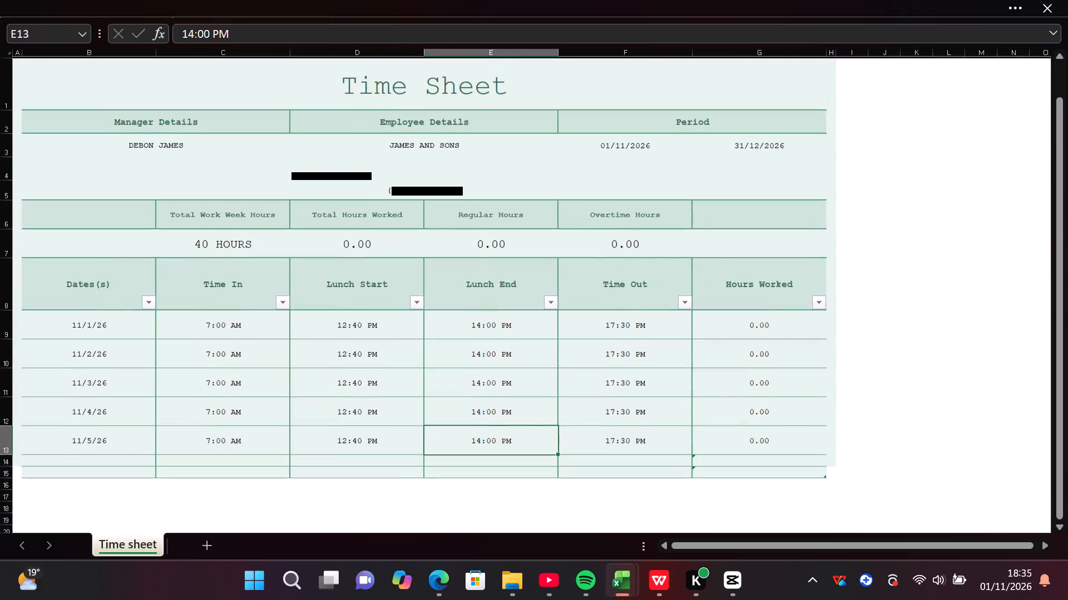
scroll(491, 422, up, 1)
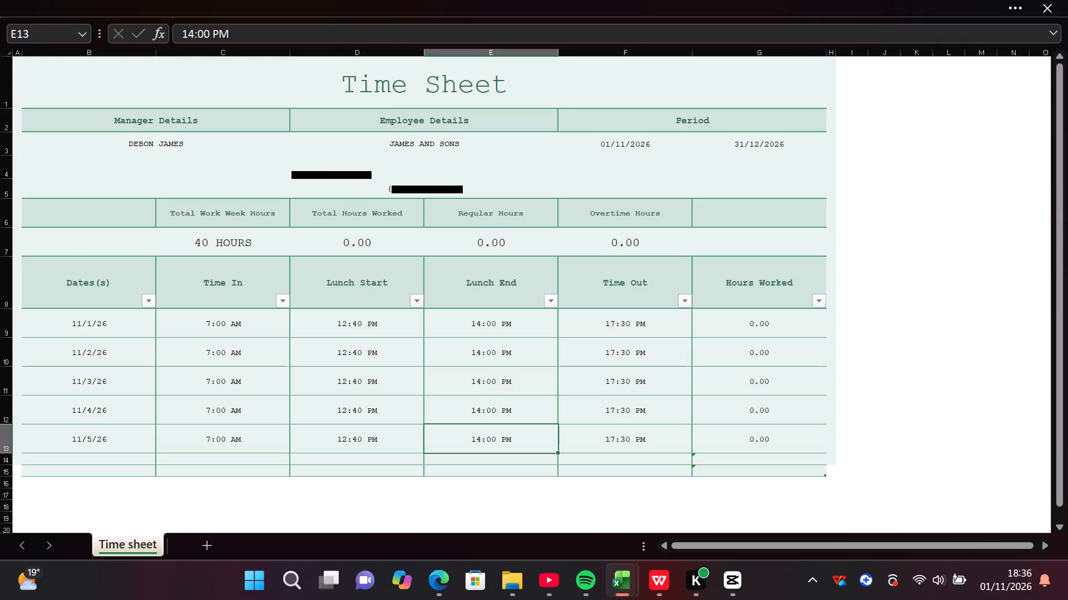
scroll(491, 422, down, 1)
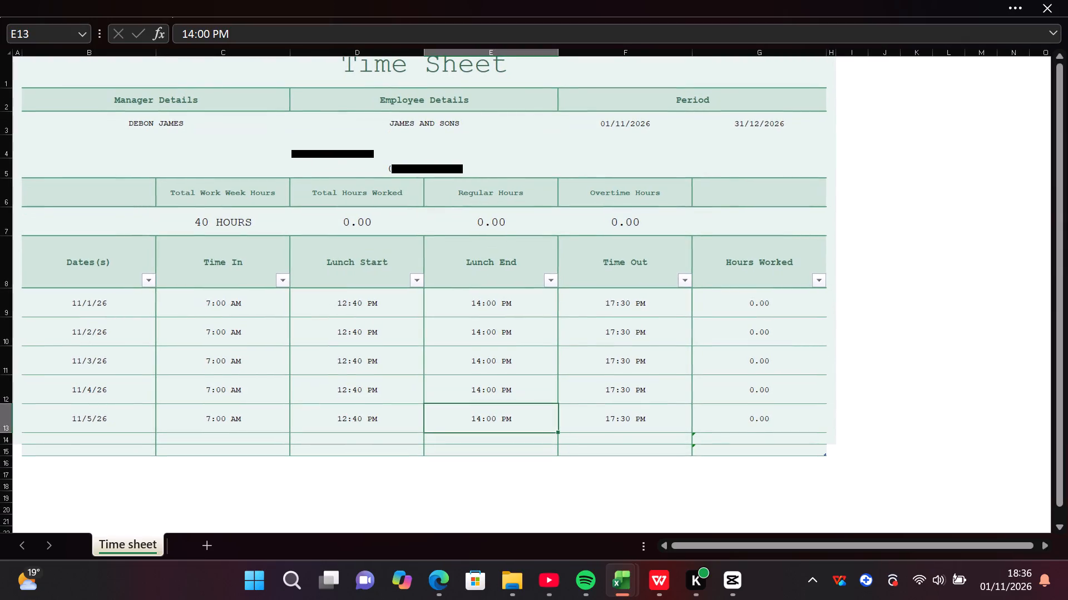
scroll(491, 422, up, 1)
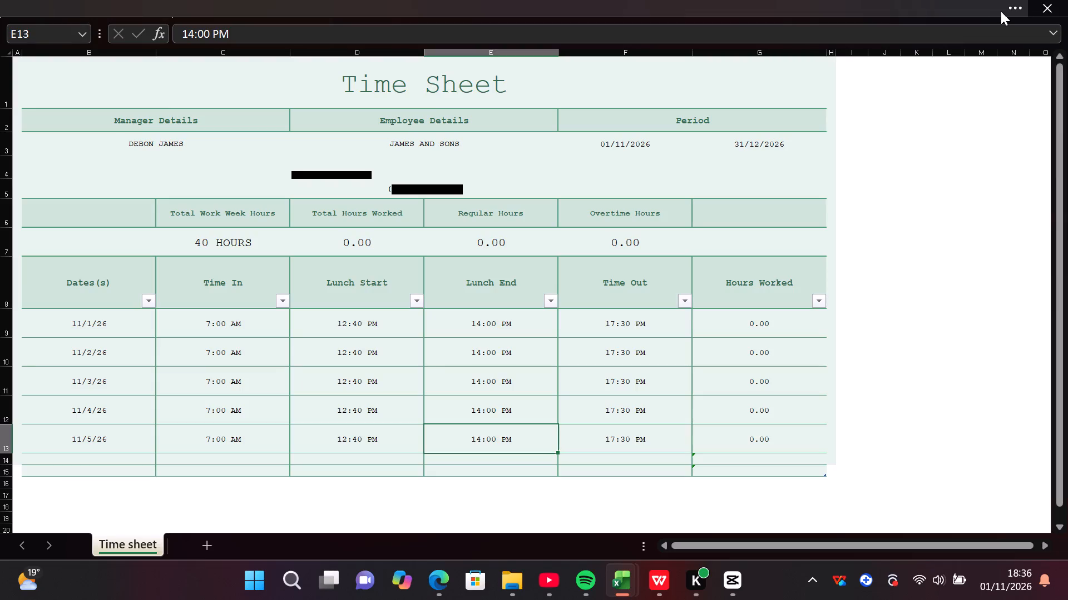
Re-enter the Time In value for the first date row (C9) as 07:00 AM.
click(1021, 3)
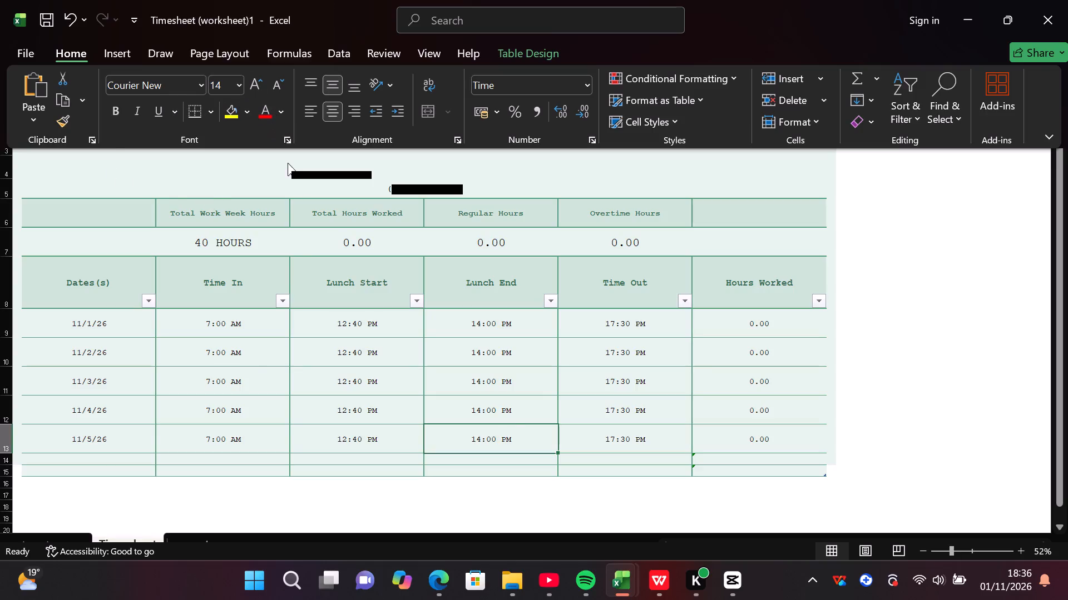
click(240, 330)
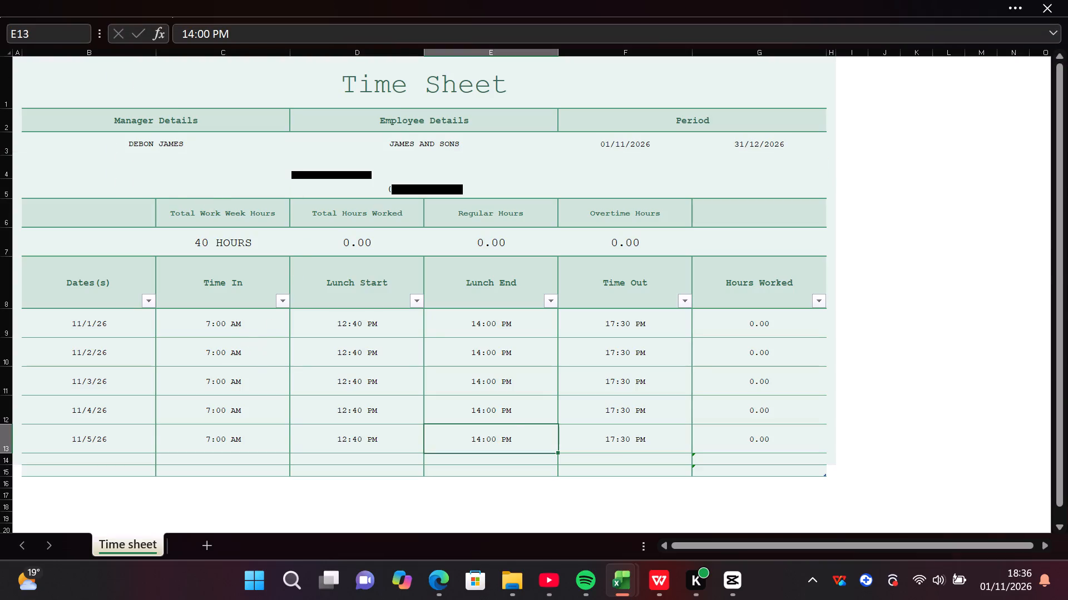
double_click(237, 328)
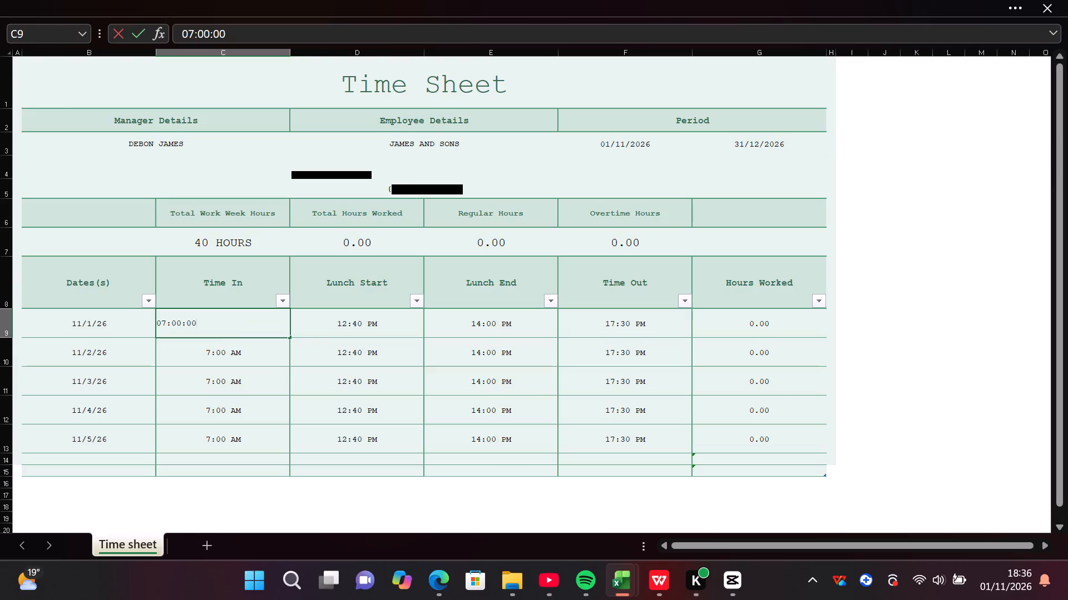
key(BackSpace)
key(BackSpace)
key(BackSpace)
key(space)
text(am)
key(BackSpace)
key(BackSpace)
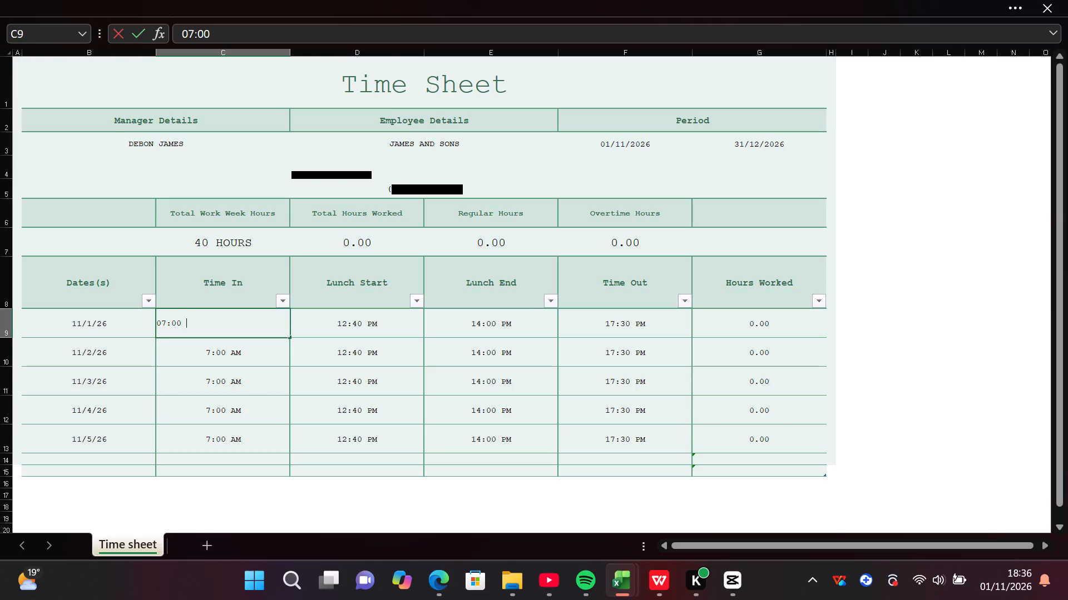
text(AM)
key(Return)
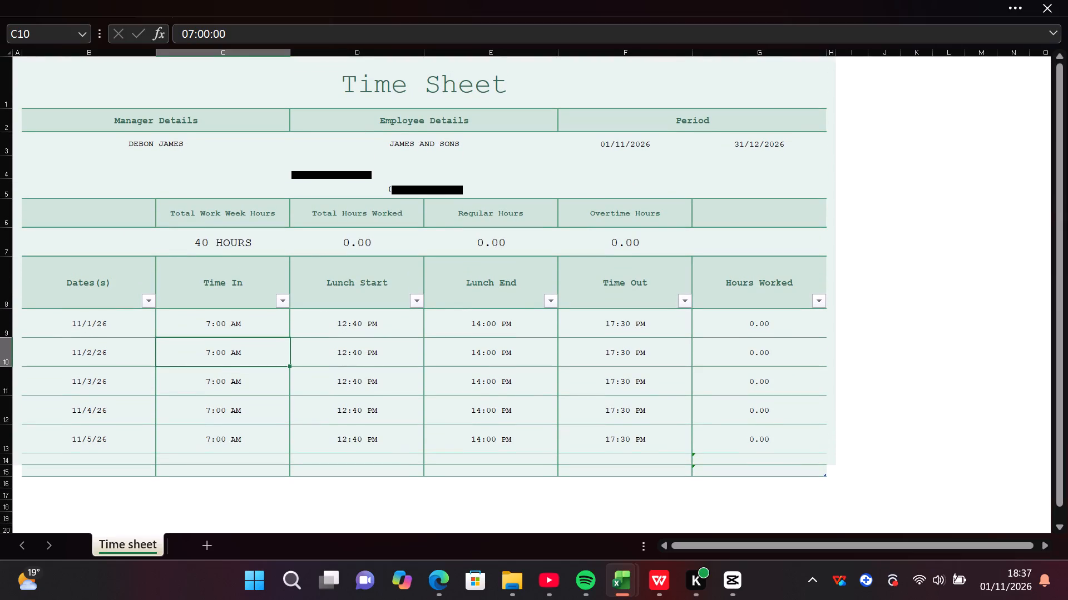
Bring the hidden command ribbon back into view over the full-screen time sheet.
click(1018, 3)
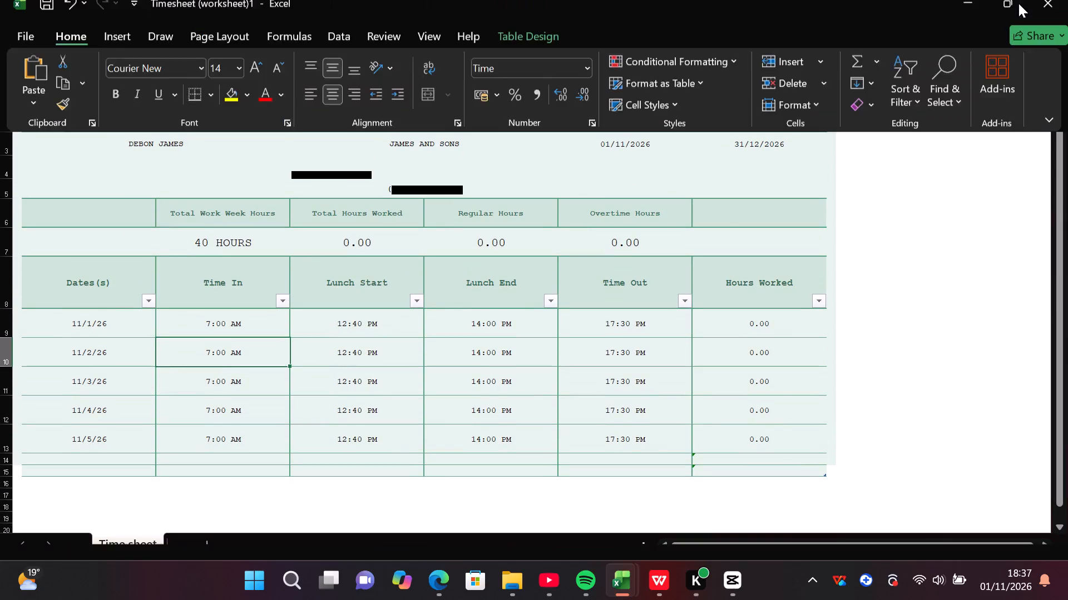
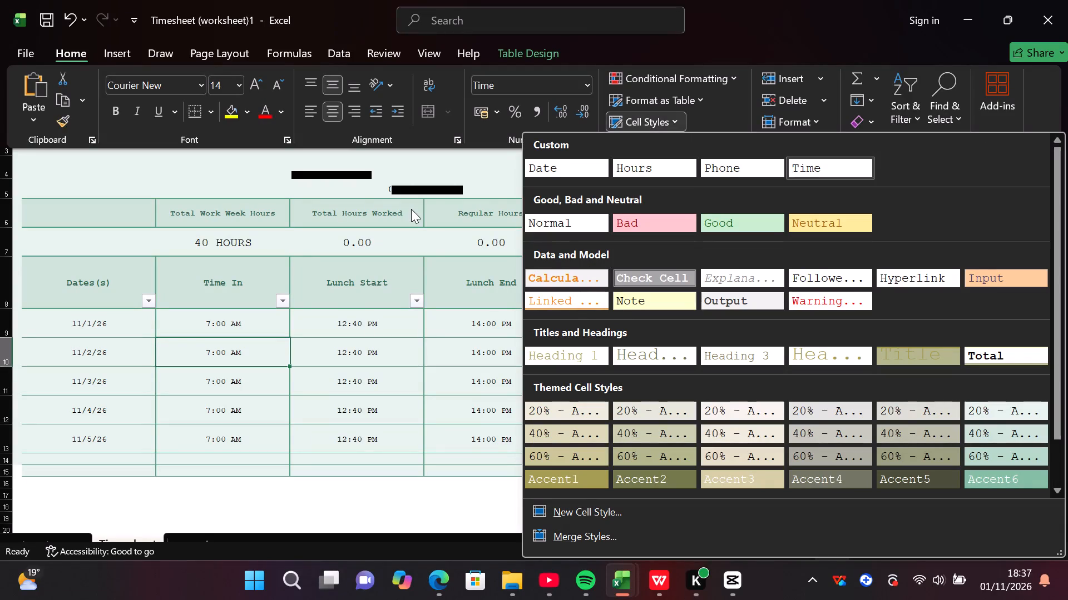
Change the font colour of the Time In entries for 11/1/26, 11/2/26 and 11/3/26 (C9 to C11) to red.
click(266, 111)
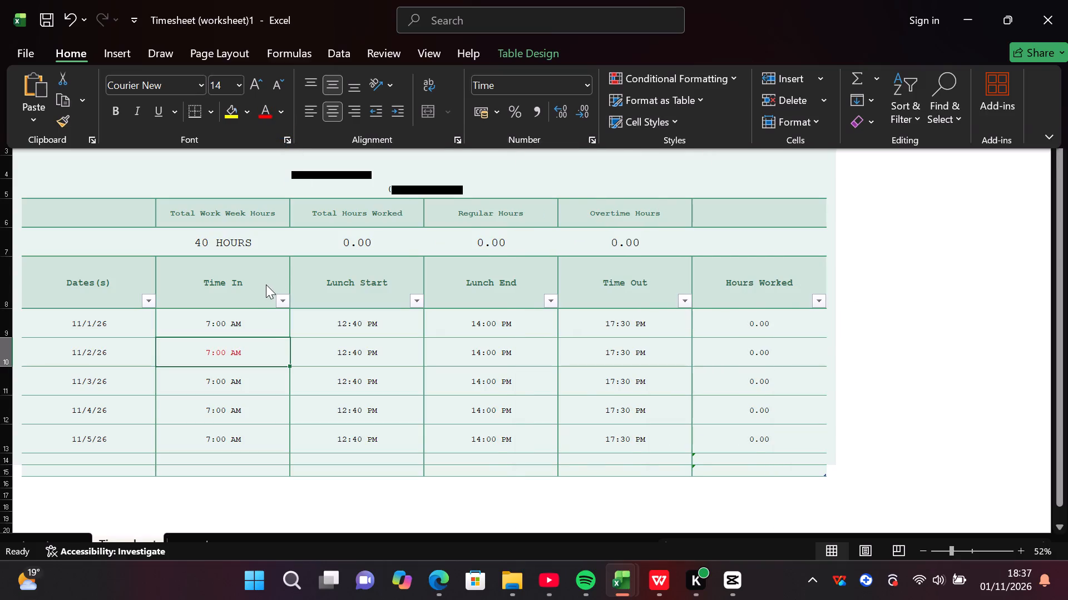
click(240, 322)
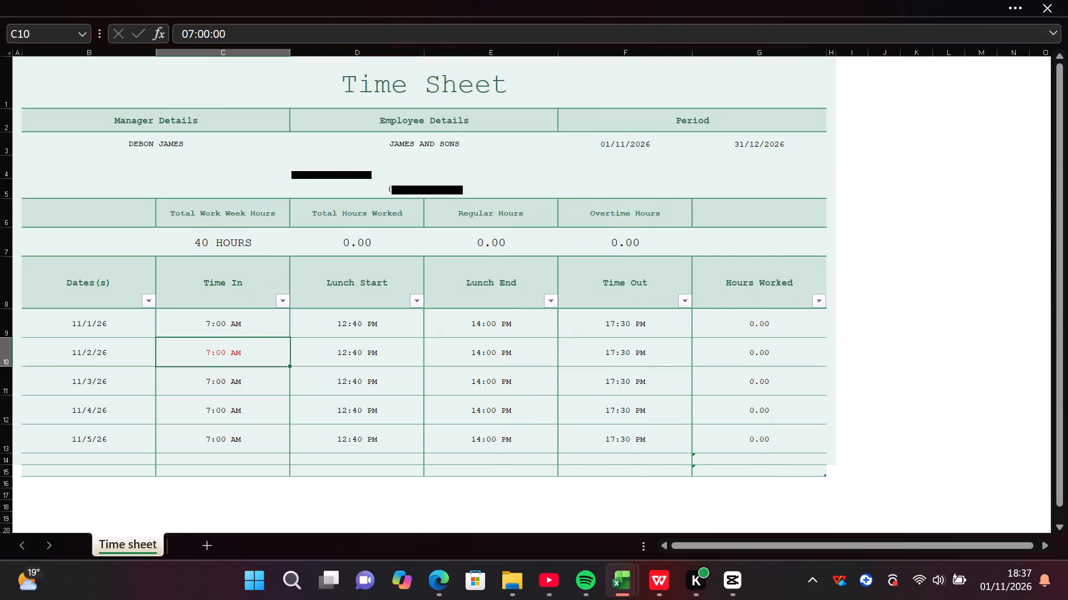
click(250, 315)
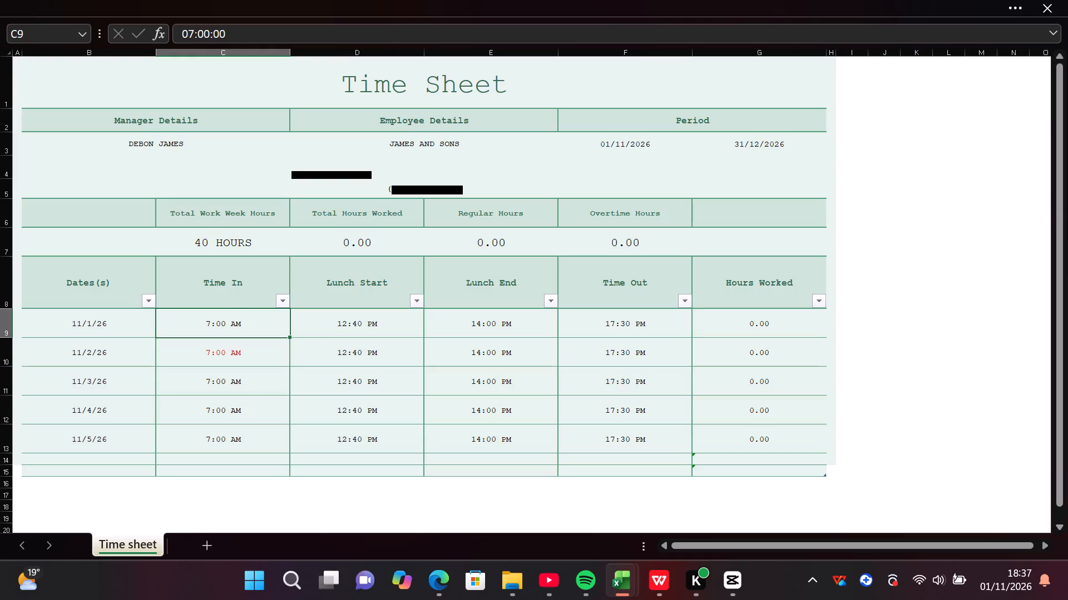
click(1010, 4)
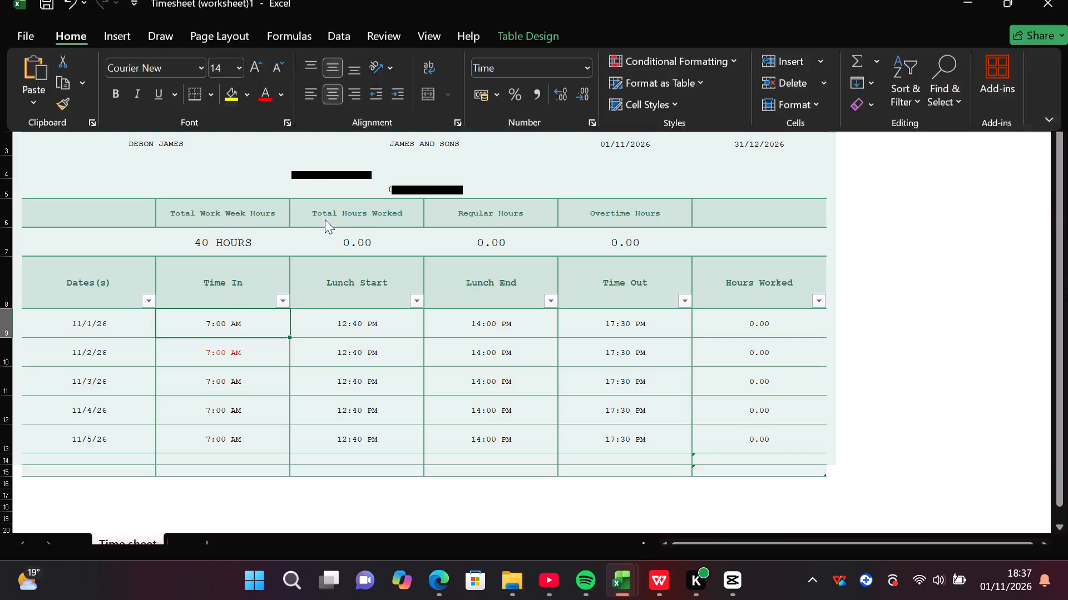
click(264, 111)
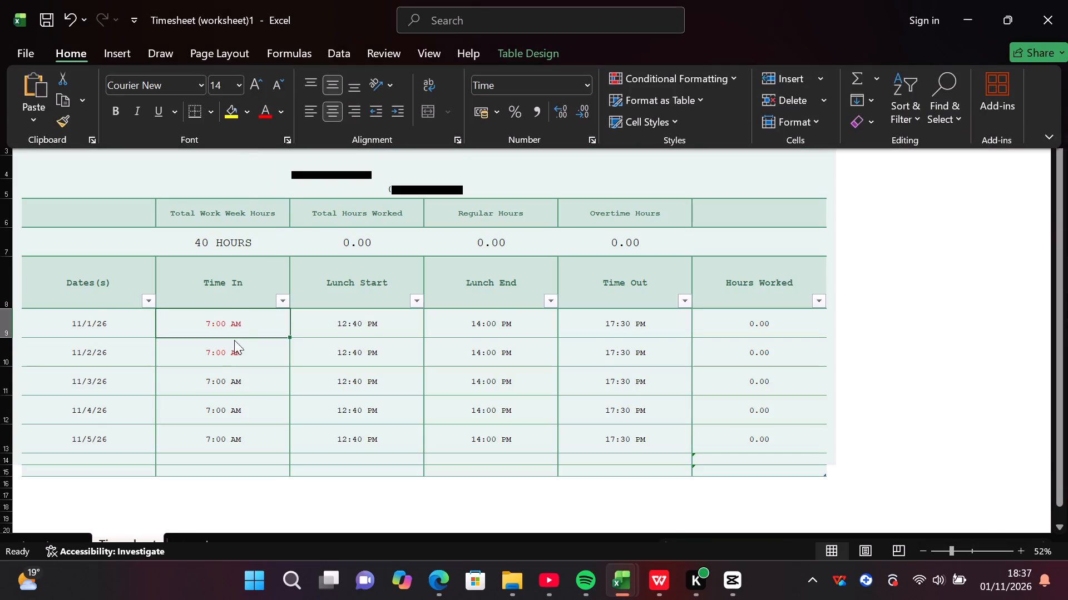
click(216, 375)
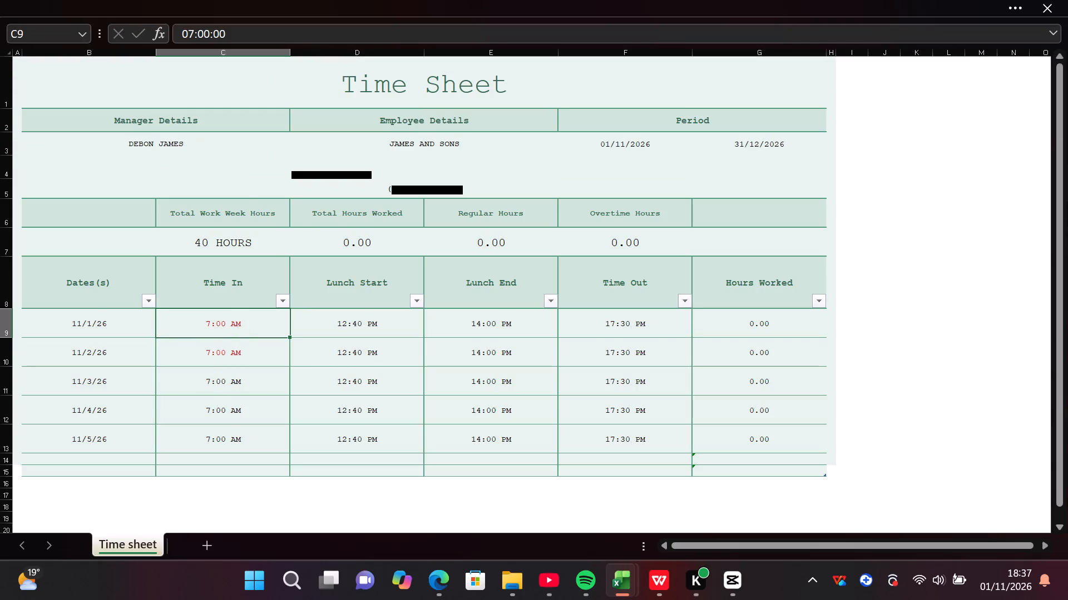
click(228, 384)
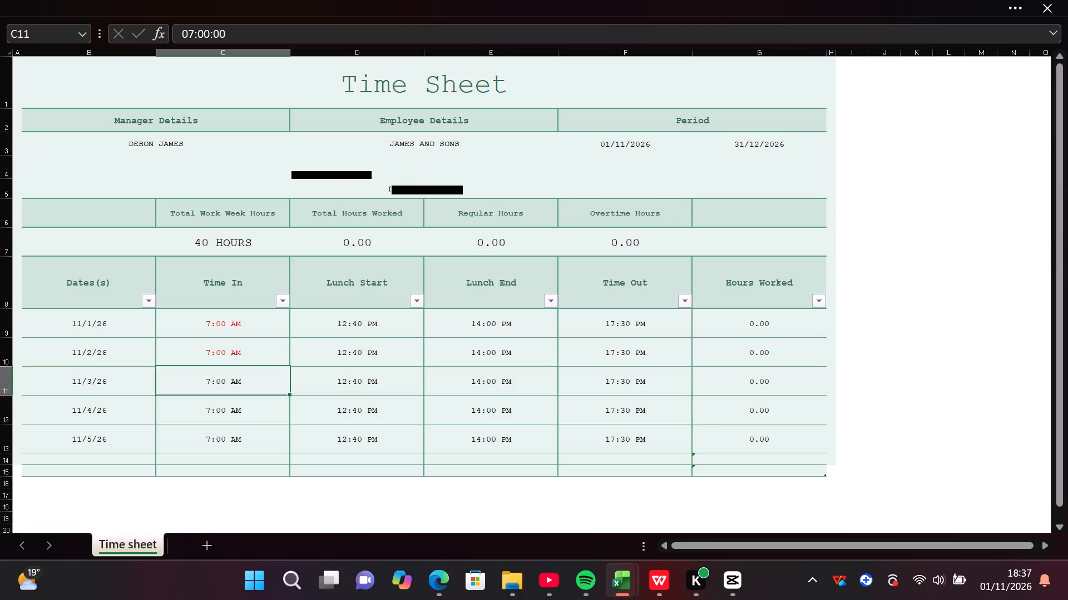
click(1021, 11)
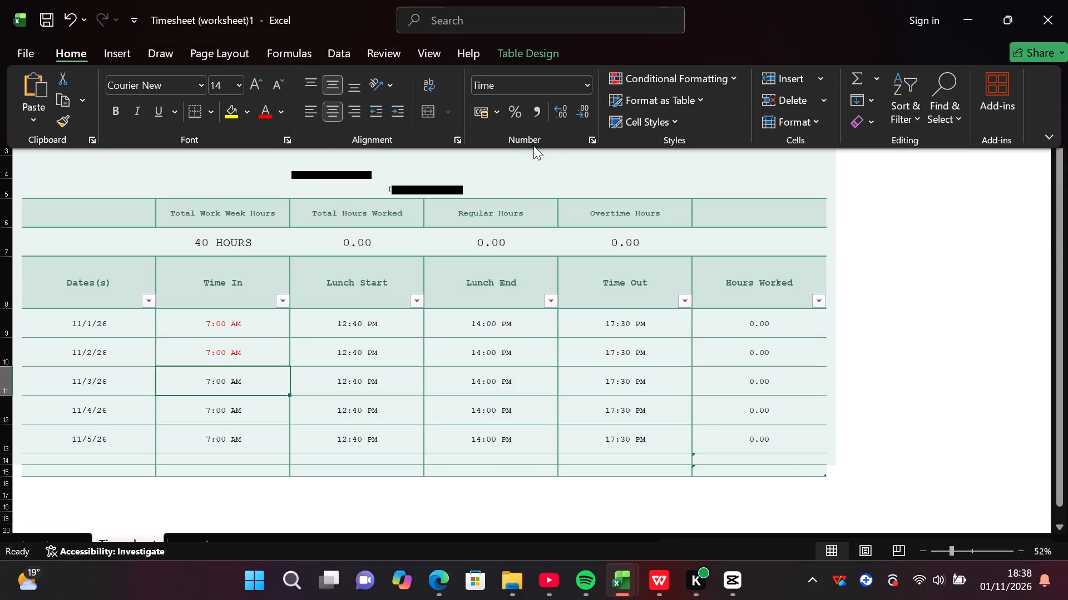
click(265, 117)
Apply the same red font colour to the Time In entries for 11/4/26 and 11/5/26 (C12 and C13).
click(211, 401)
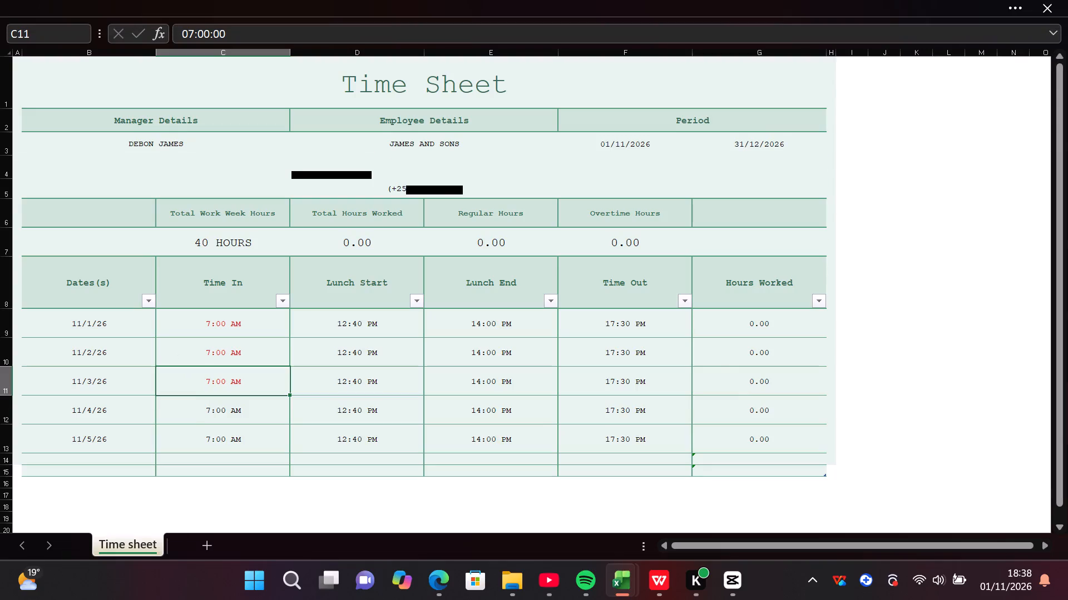
click(212, 422)
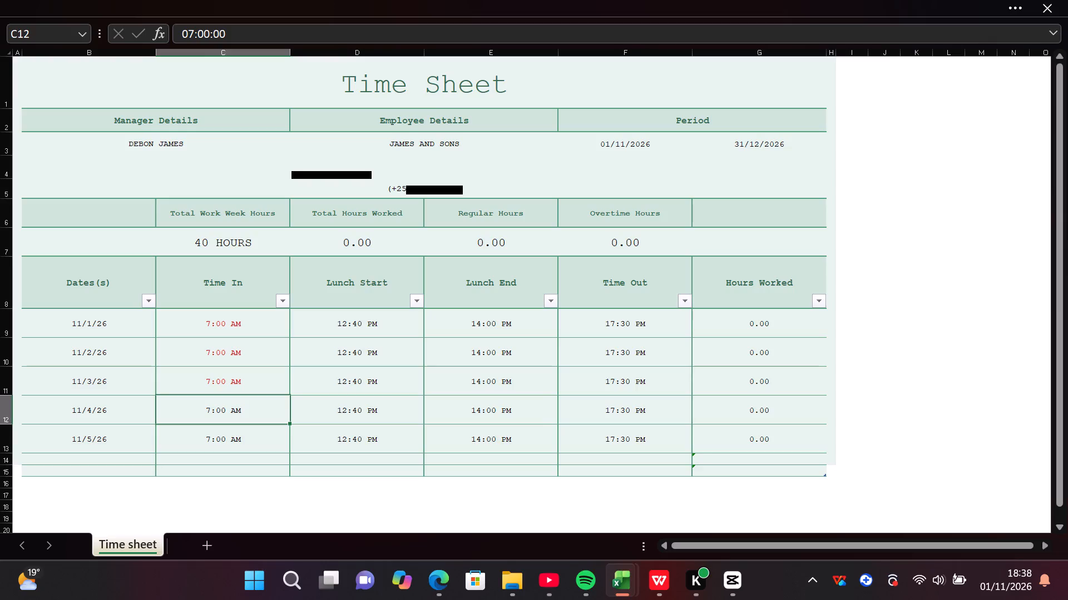
click(1022, 0)
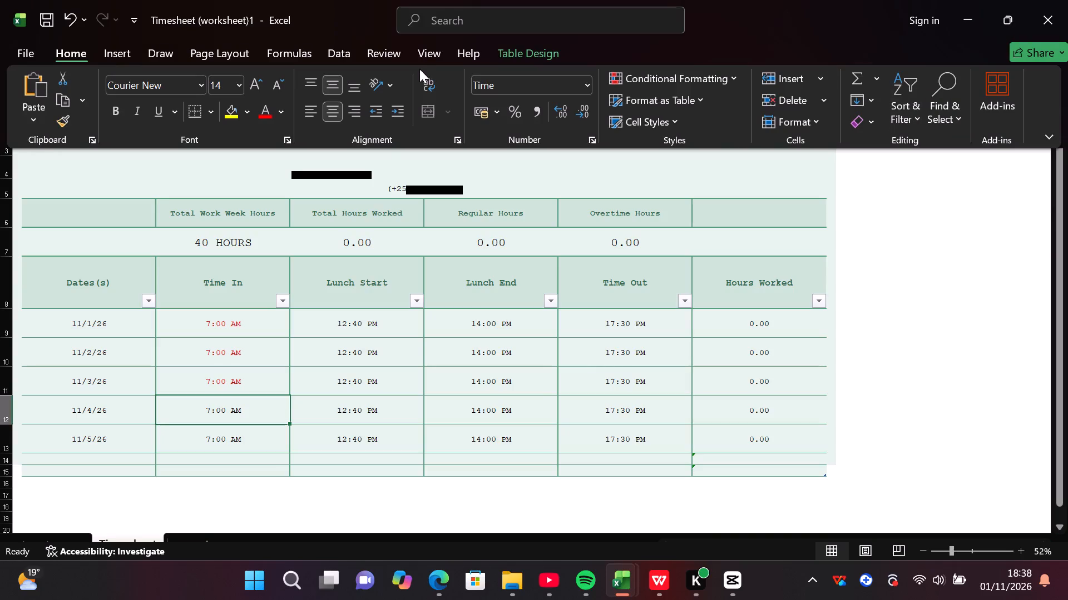
click(266, 109)
click(211, 438)
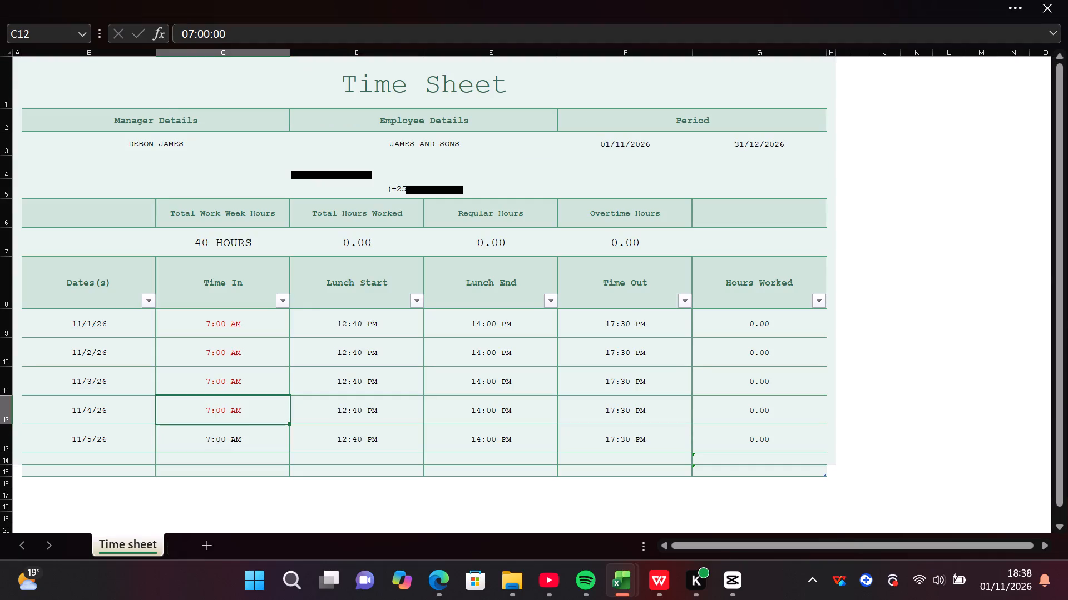
click(1015, 6)
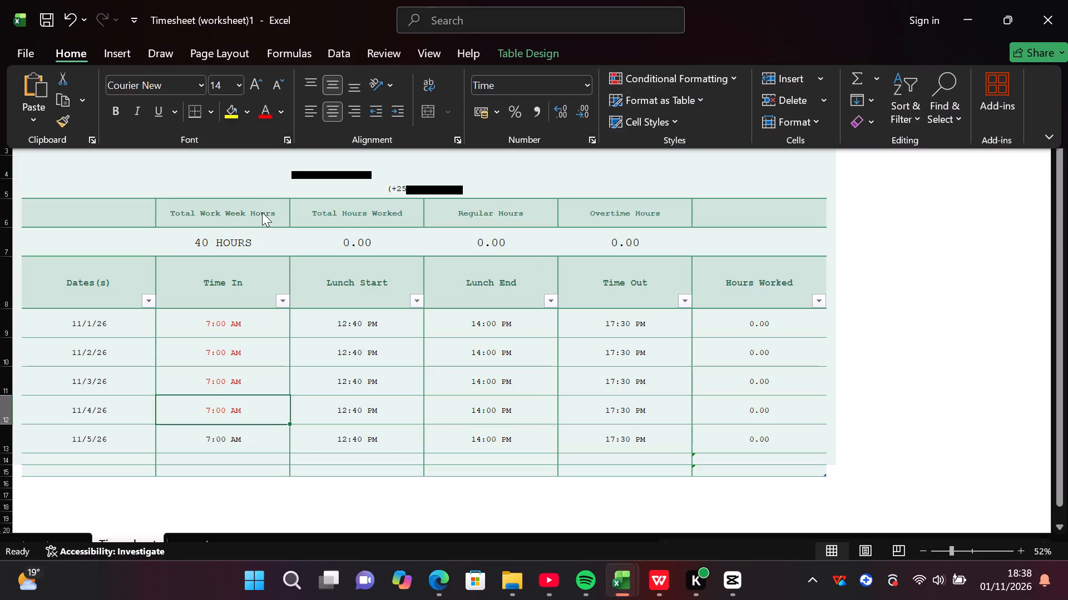
click(264, 112)
click(219, 429)
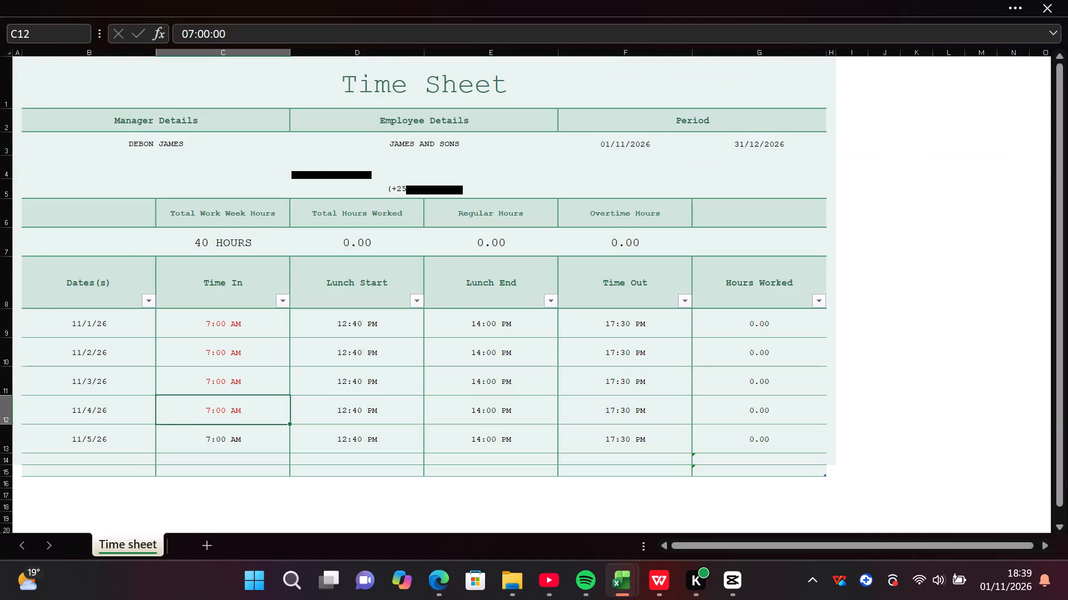
click(219, 447)
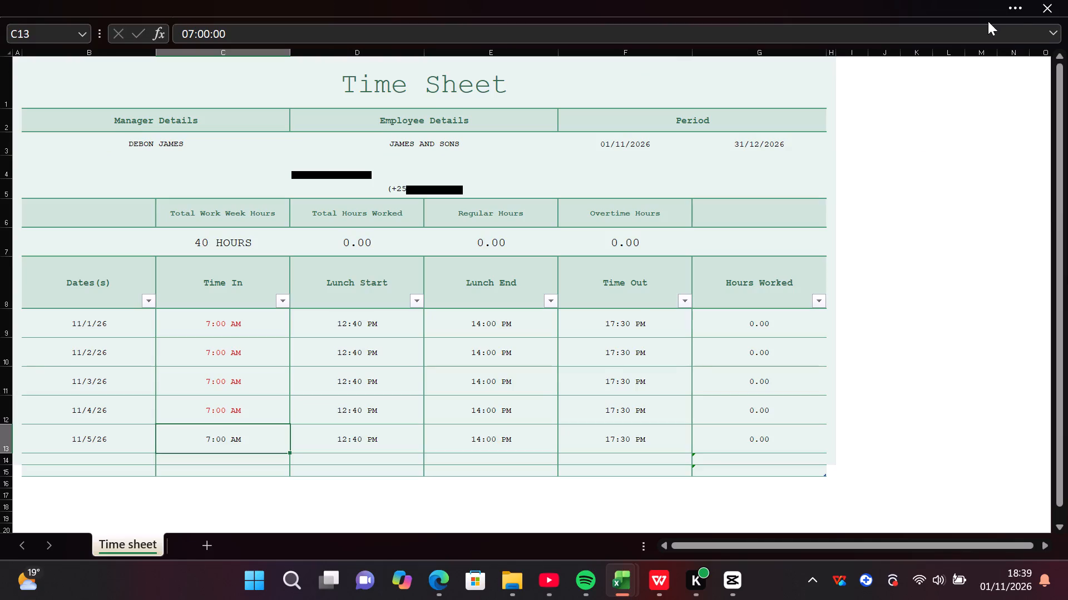
click(1017, 9)
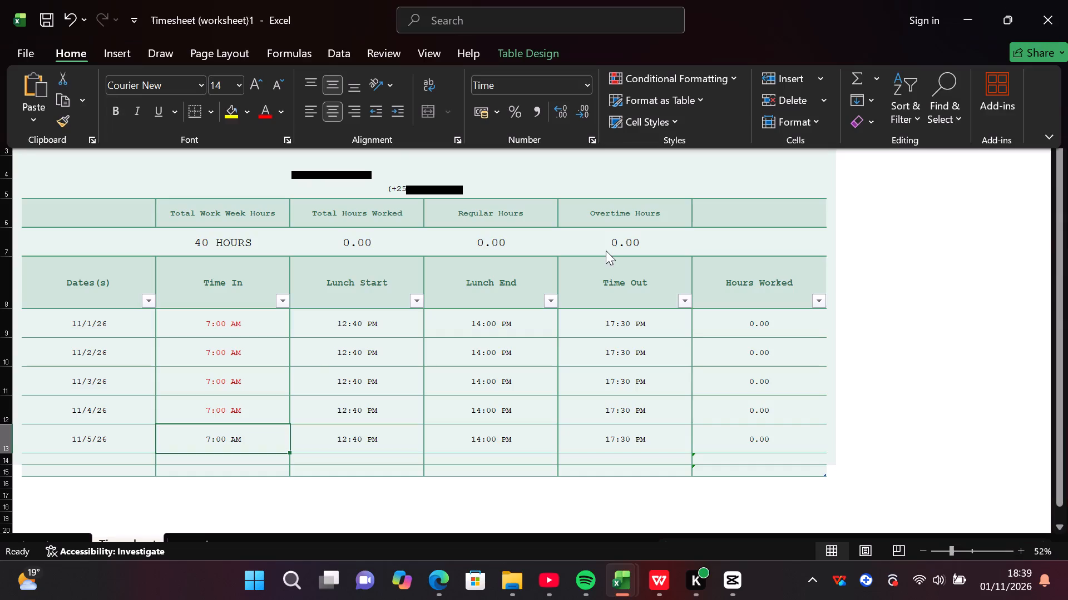
click(267, 109)
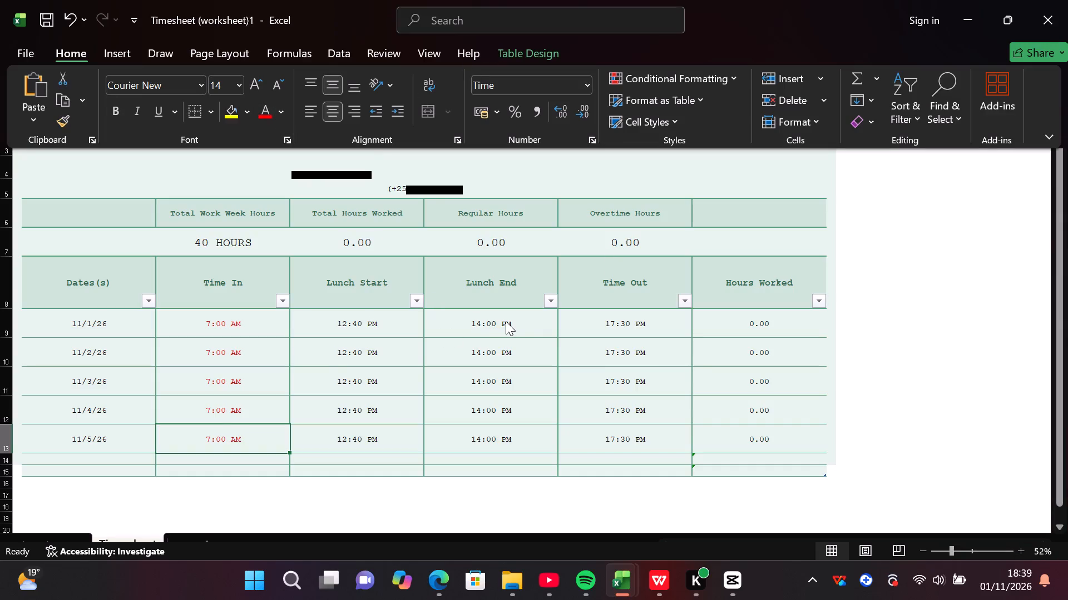
Colour the text of the Lunch End entries for 11/1/26 and 11/2/26 (E9 and E10) red.
click(506, 321)
click(506, 321)
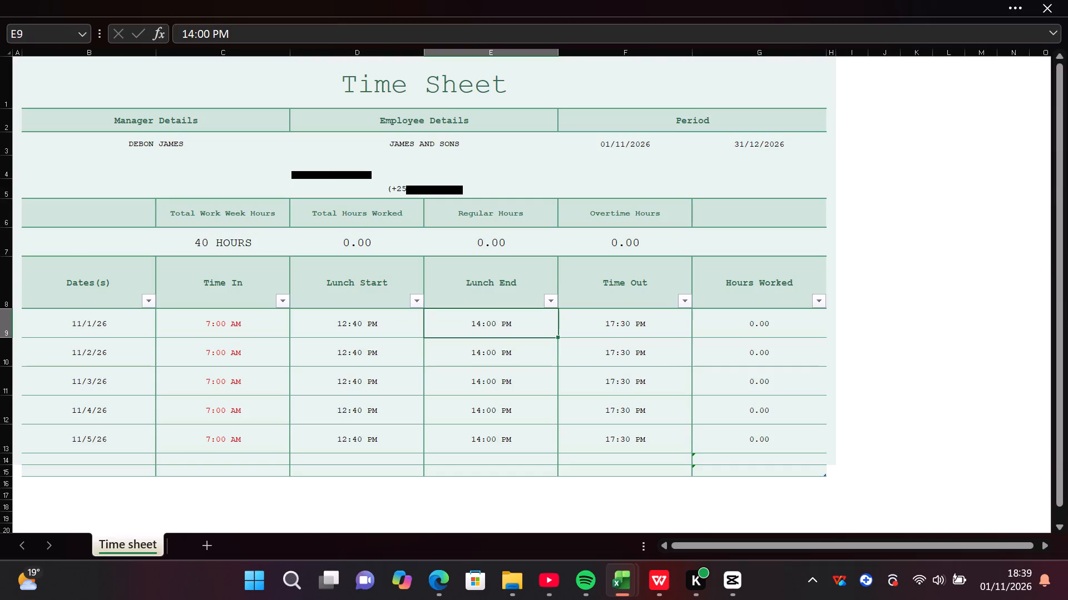
click(1021, 2)
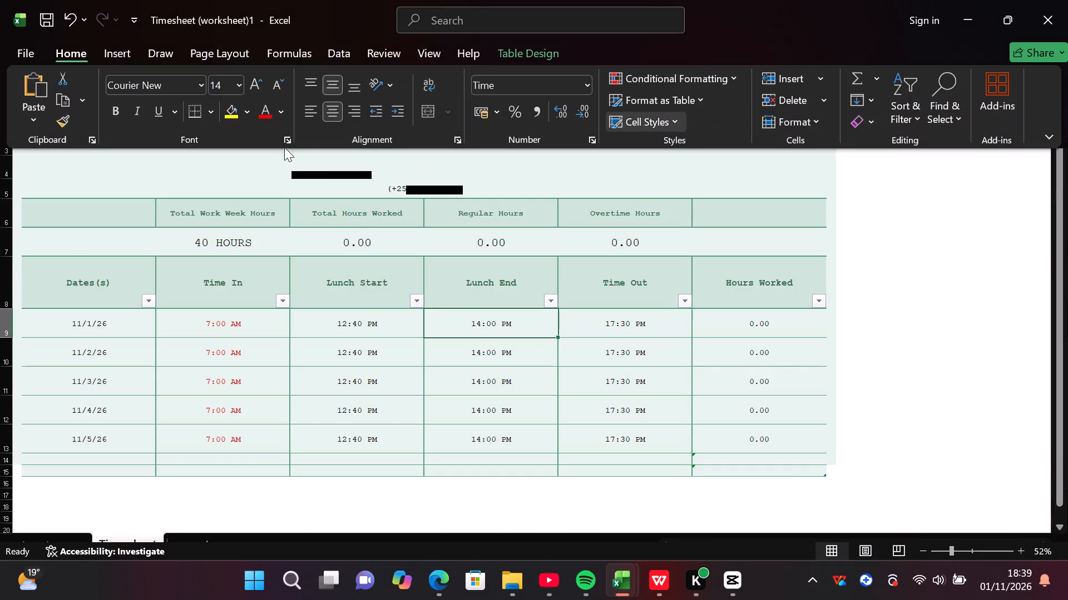
click(269, 116)
click(479, 351)
double_click(479, 351)
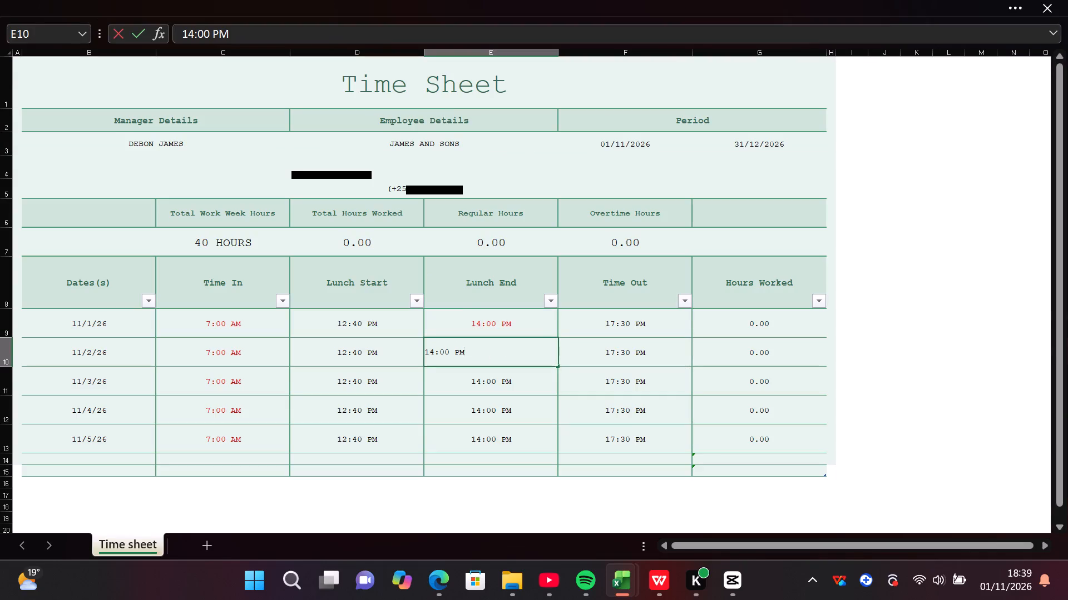
key(Return)
click(497, 351)
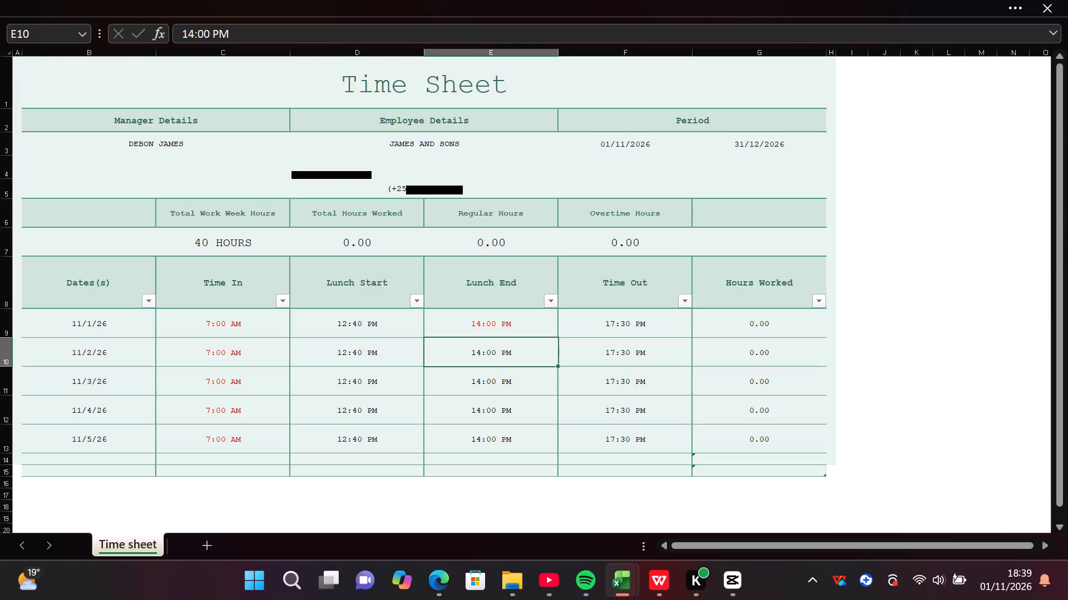
click(1015, 7)
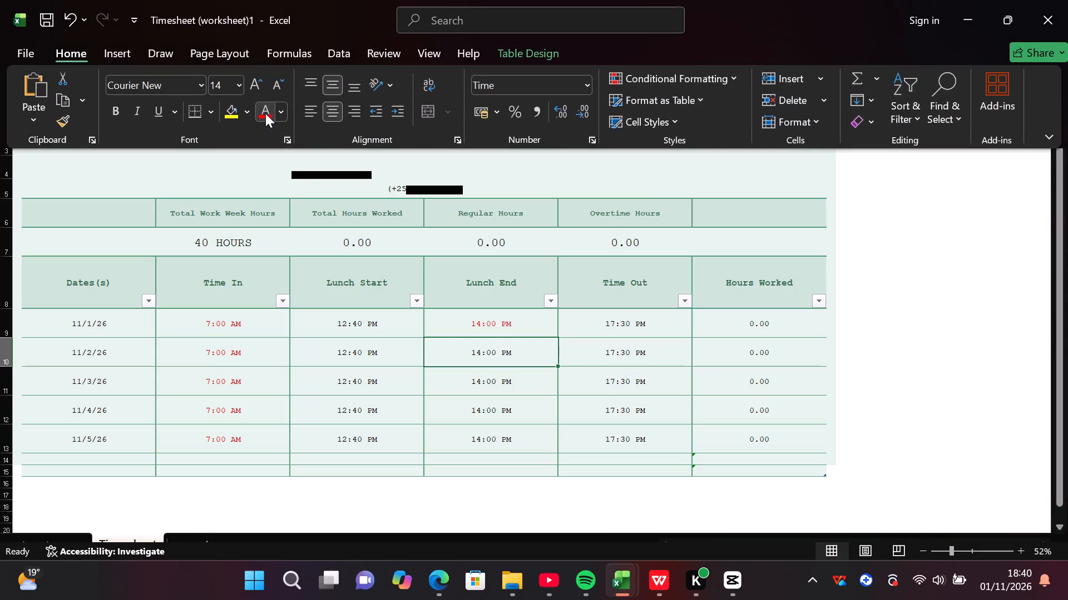
click(265, 113)
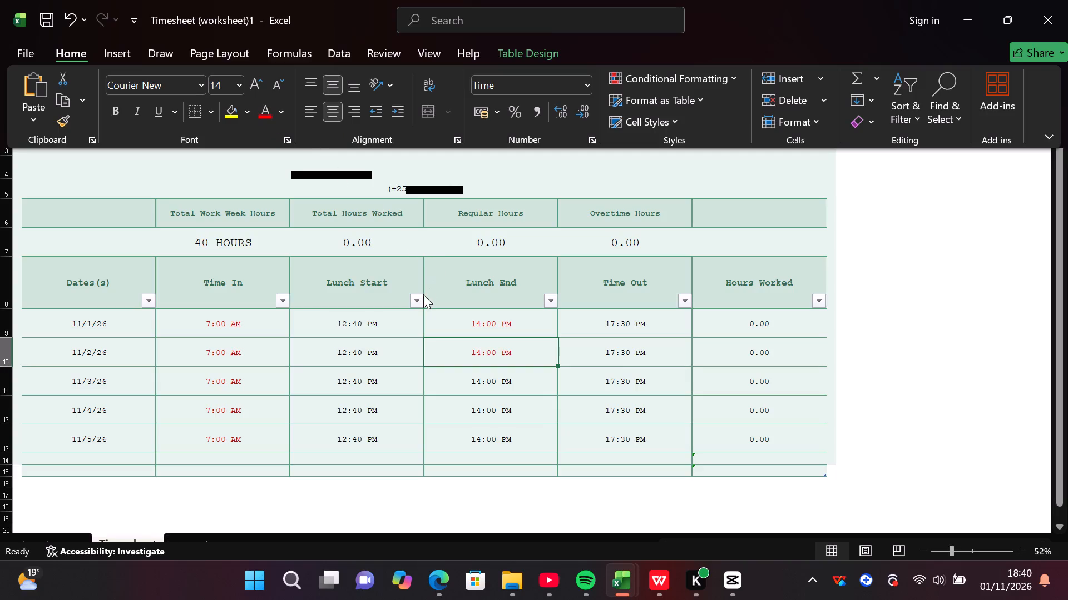
Colour the text of the Lunch End entries for 11/3/26 and 11/4/26 (E11 and E12) red.
click(487, 382)
click(487, 382)
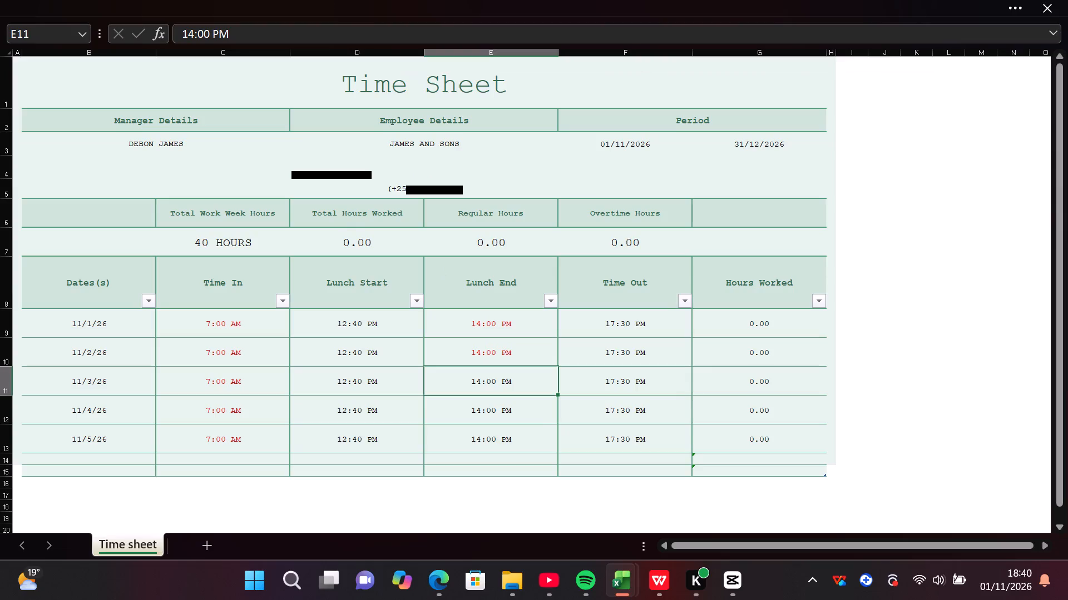
click(1019, 13)
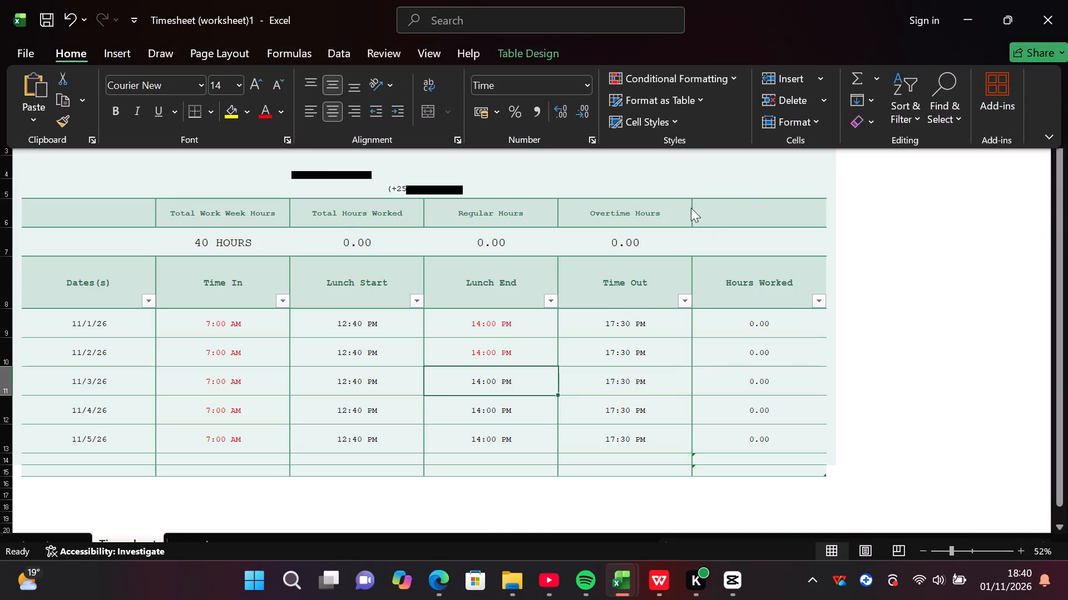
click(263, 106)
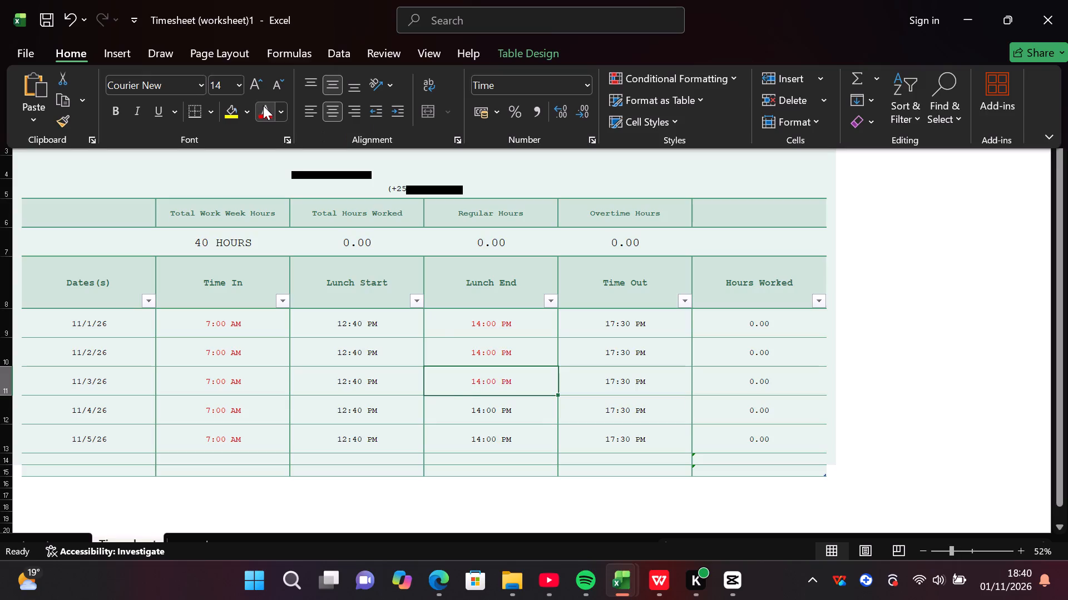
click(490, 409)
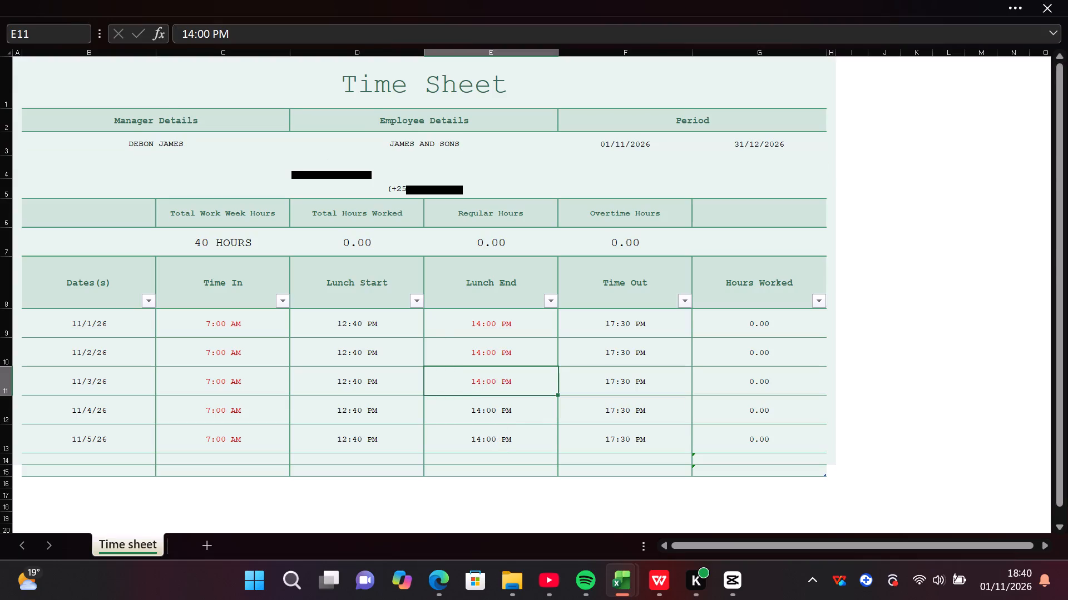
click(490, 409)
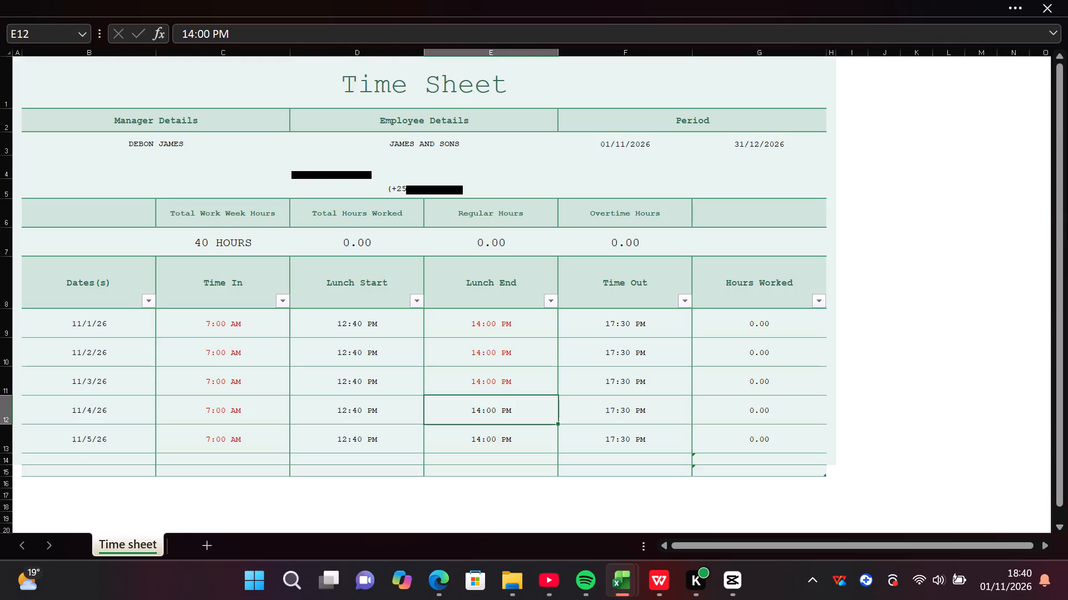
click(490, 409)
click(1016, 6)
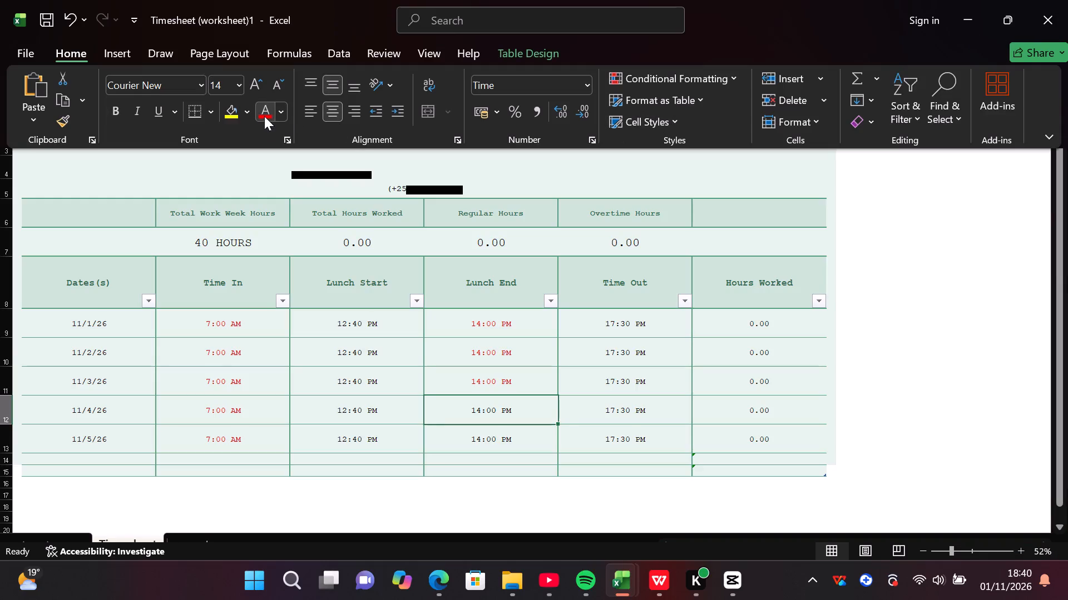
click(264, 116)
Change the font colour of the Lunch End entry for 11/5/26 (E13) to red.
click(506, 445)
click(506, 445)
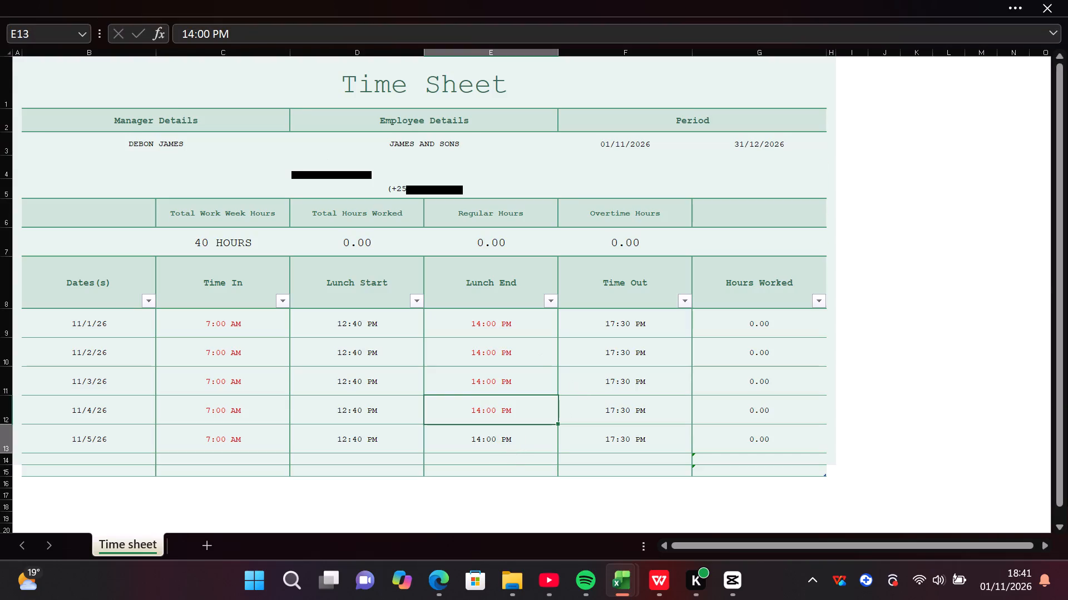
click(1017, 6)
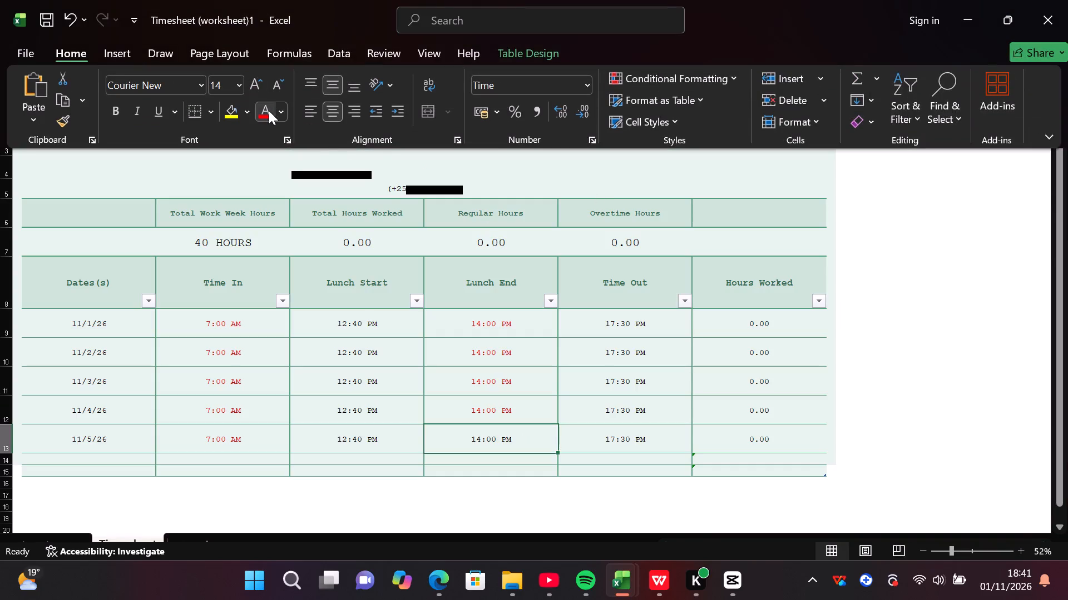
click(269, 111)
Apply the red font colour to the Hours Worked values for 11/1/26 and 11/2/26 (G9 and G10).
click(768, 332)
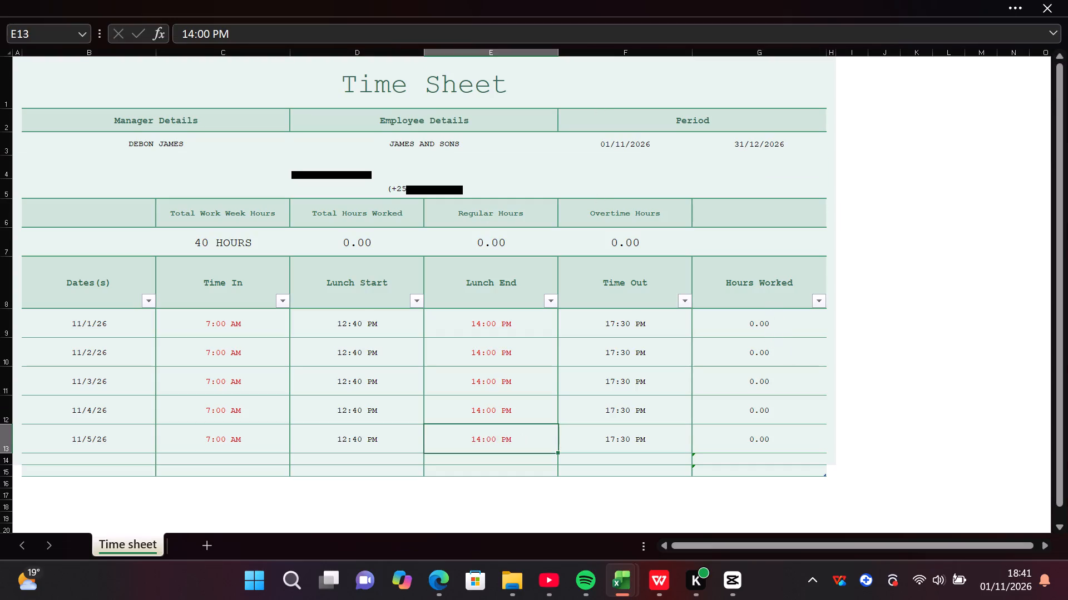
click(768, 332)
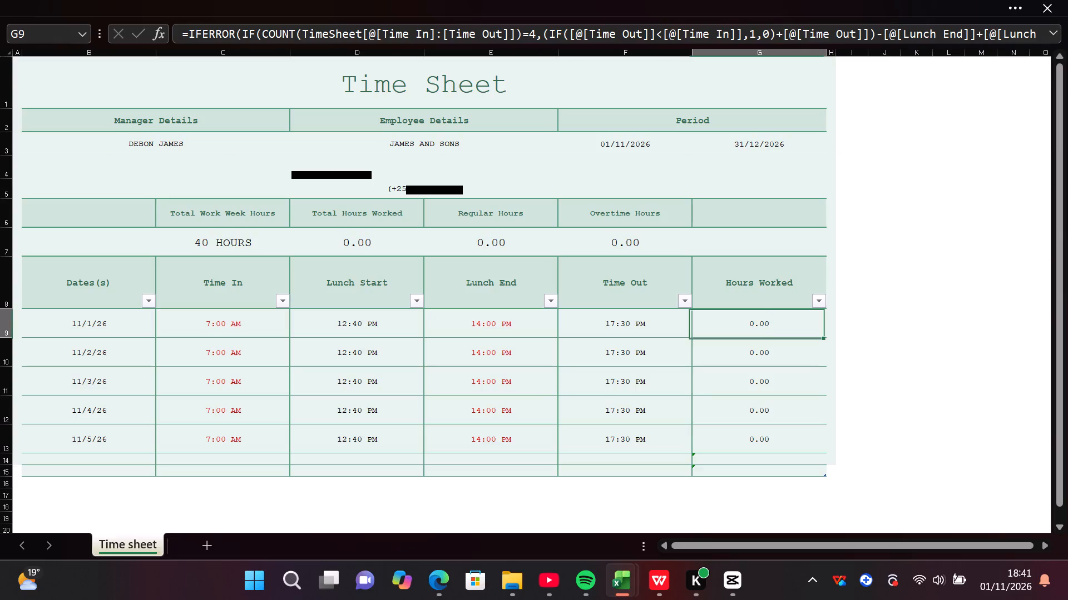
click(1012, 12)
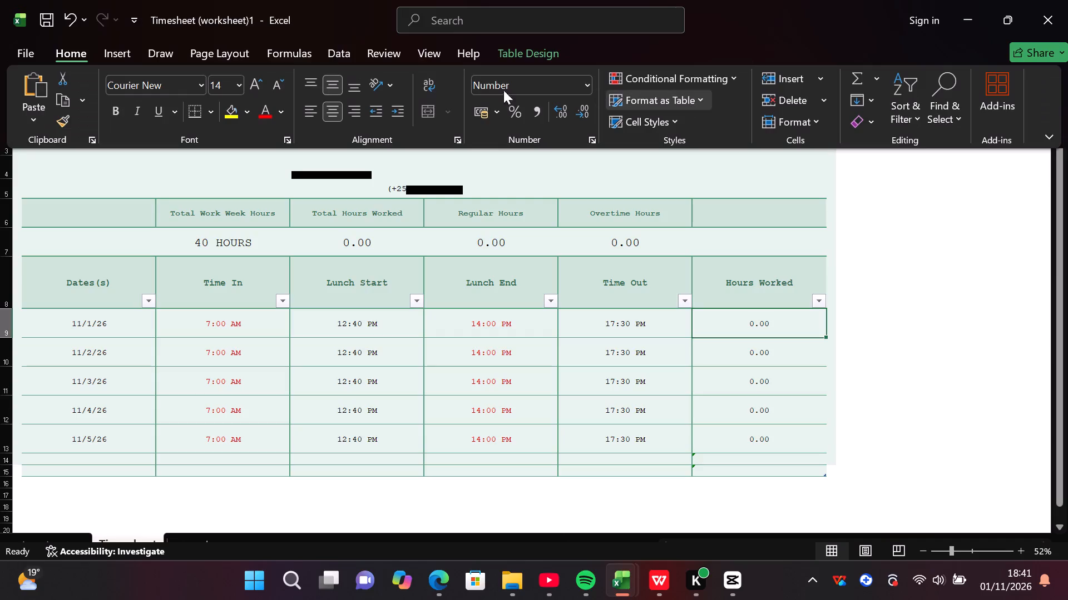
click(264, 108)
click(773, 361)
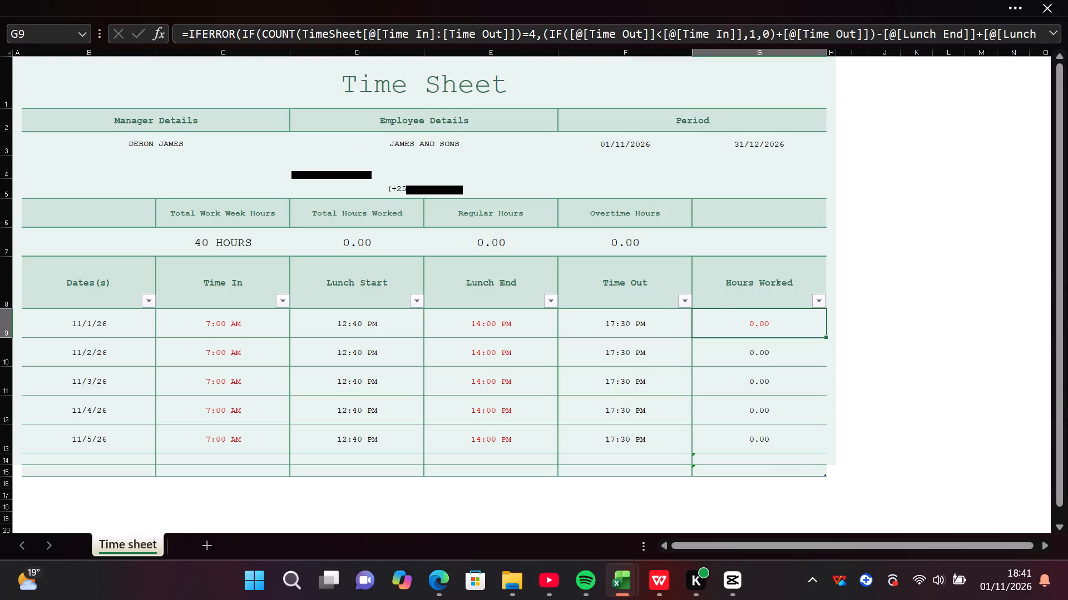
click(770, 359)
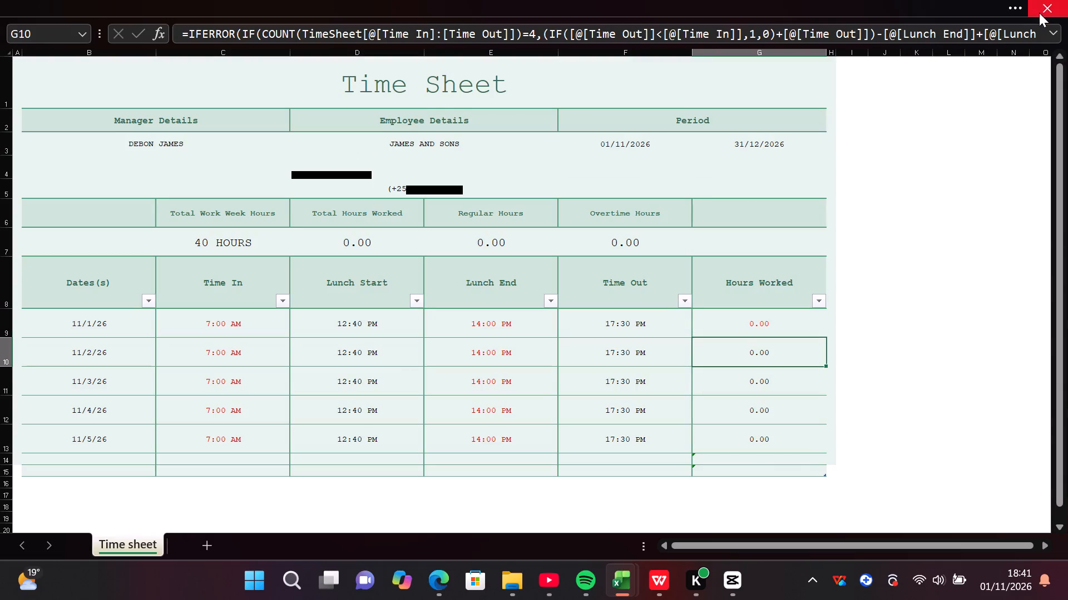
click(1018, 2)
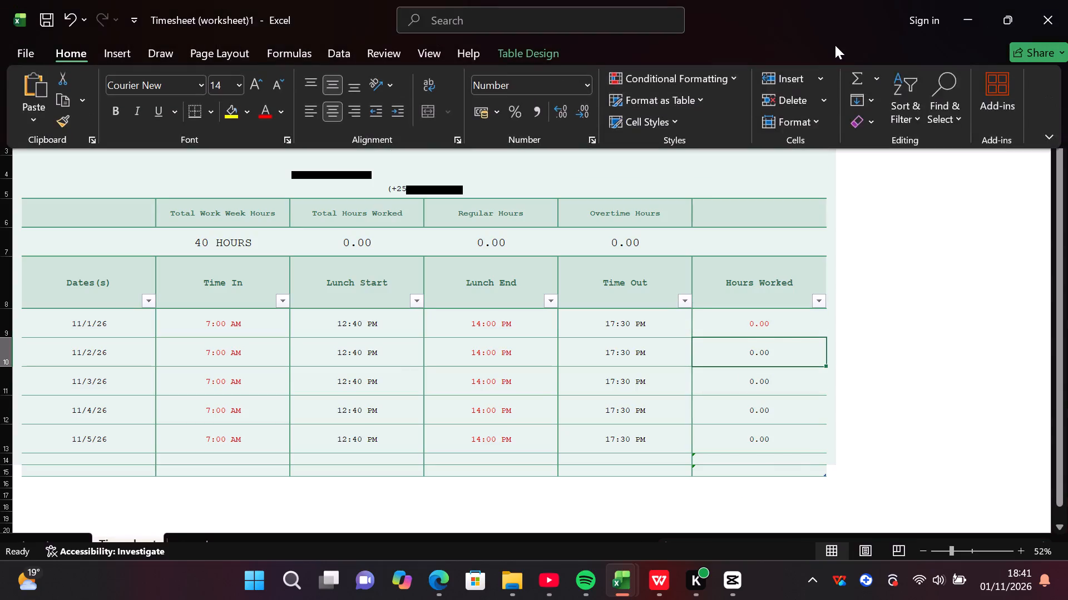
click(265, 115)
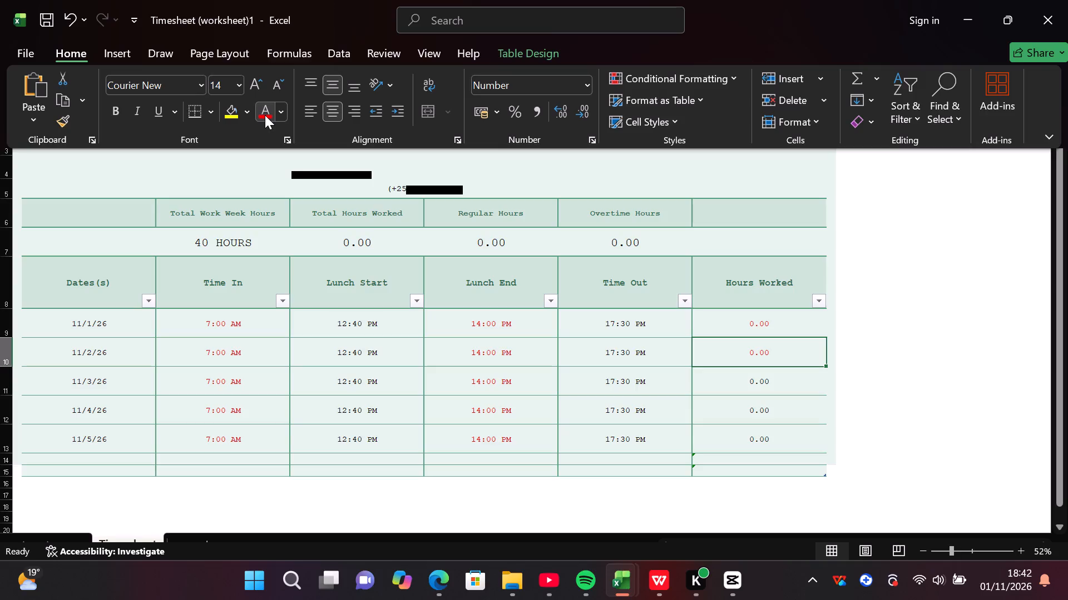
Colour the Hours Worked values for 11/3/26, 11/4/26 and 11/5/26 (G11 to G13) red.
click(754, 381)
click(756, 381)
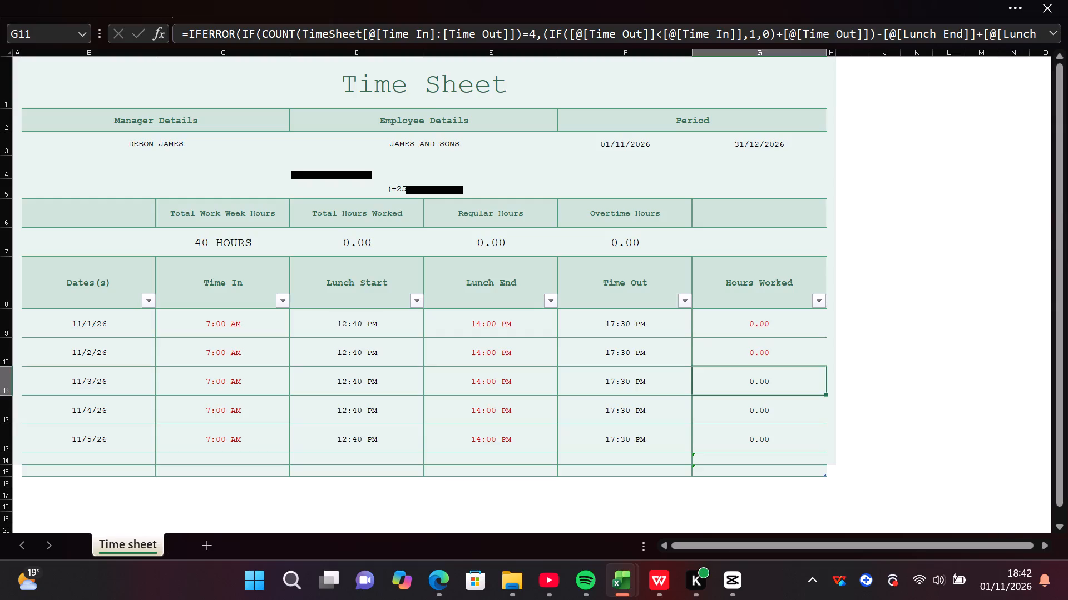
click(1011, 11)
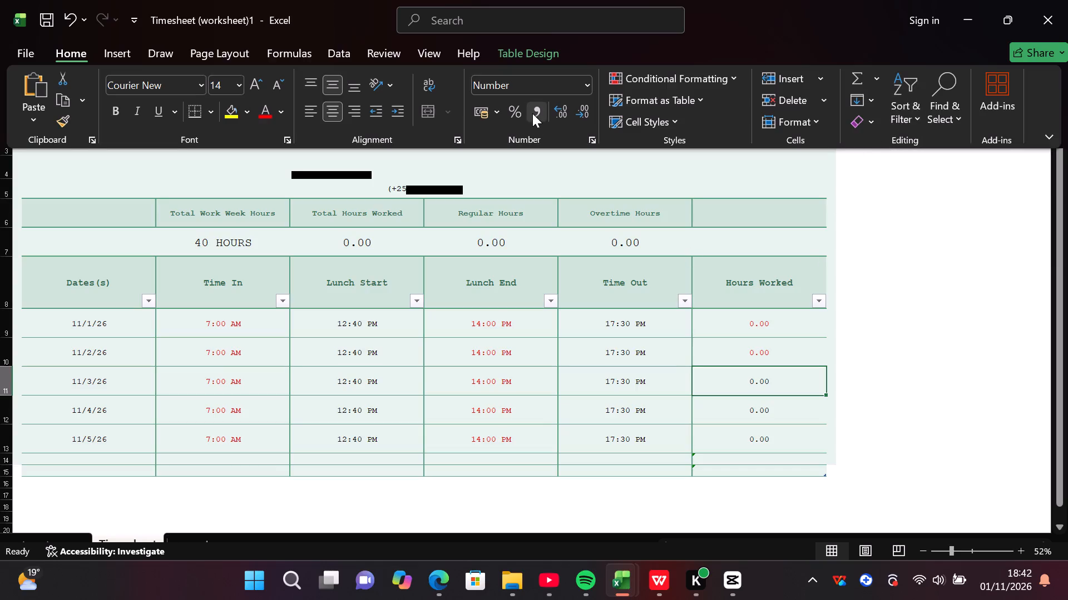
click(265, 107)
click(747, 411)
click(747, 411)
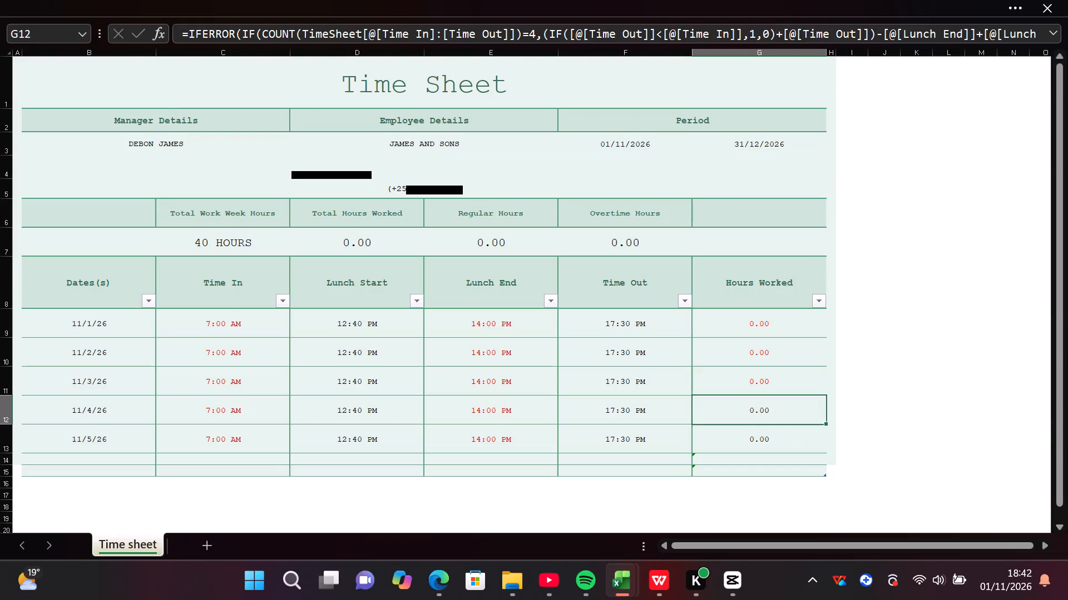
click(1021, 8)
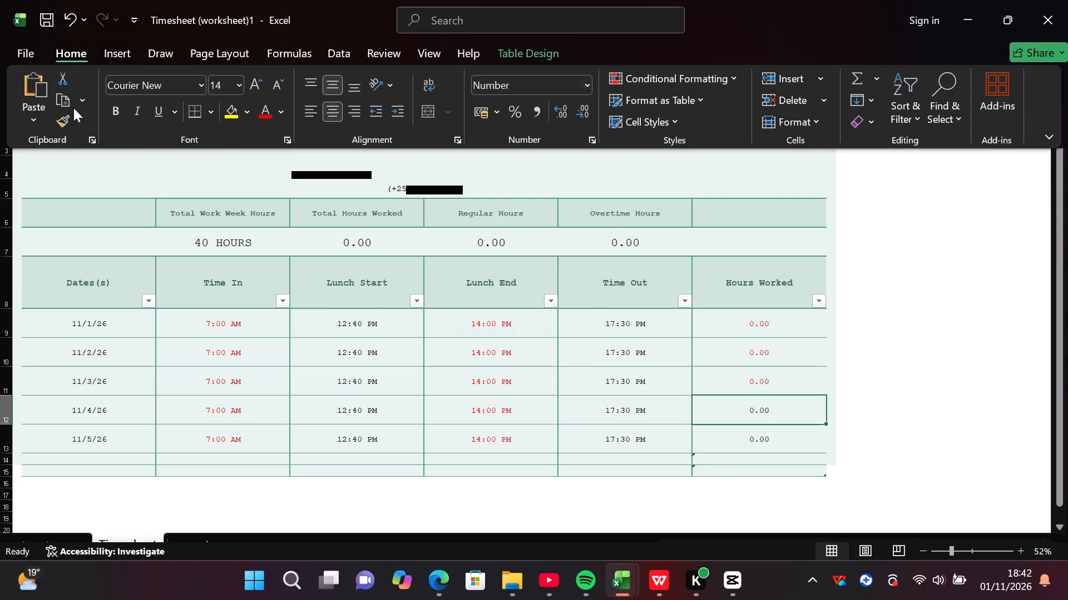
click(261, 106)
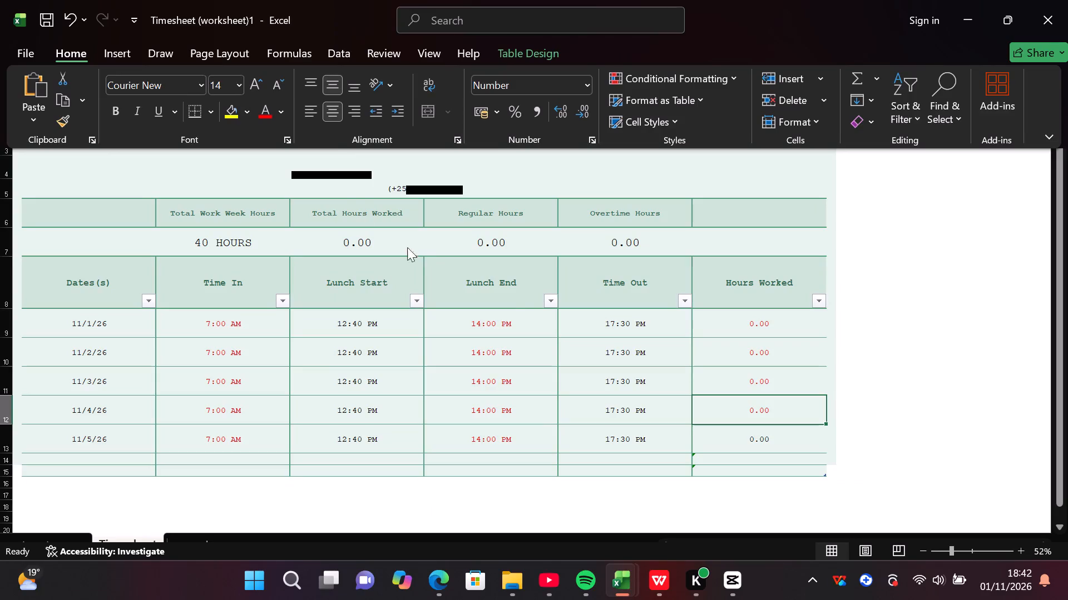
click(758, 431)
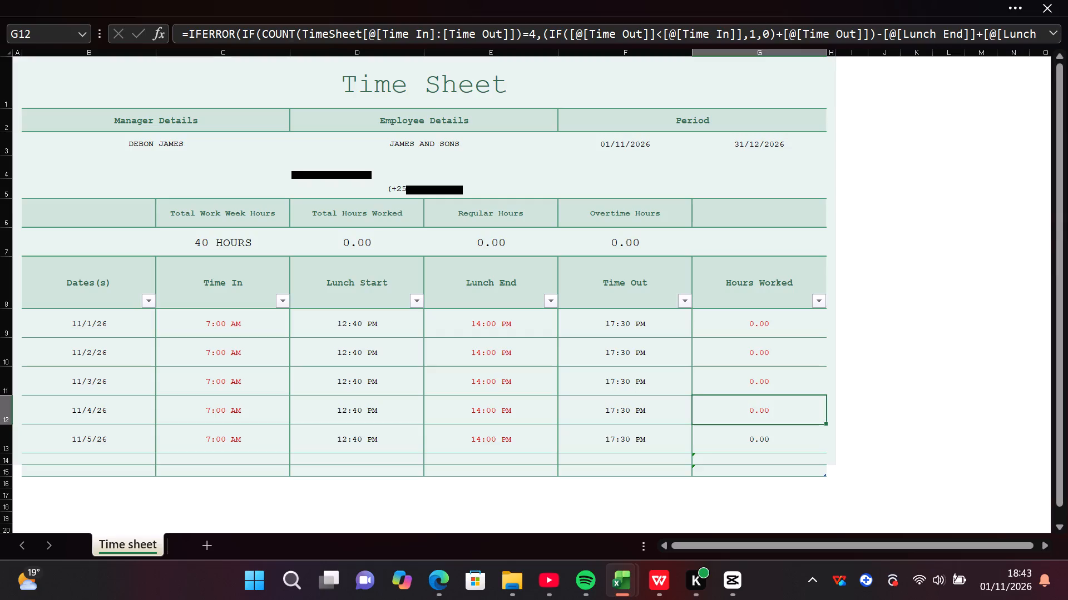
click(755, 436)
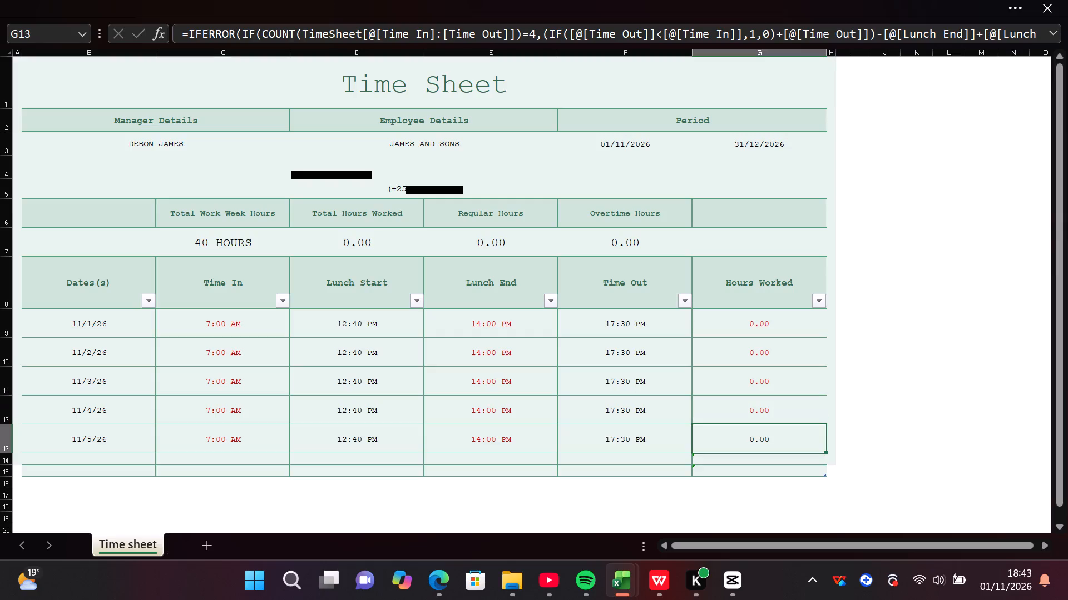
click(1013, 4)
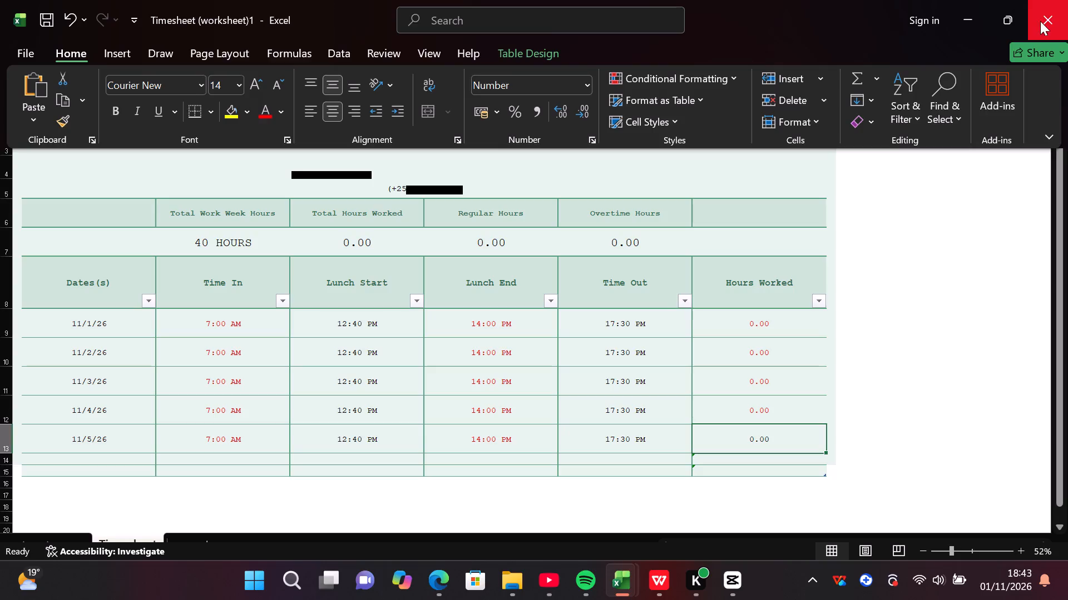
click(271, 116)
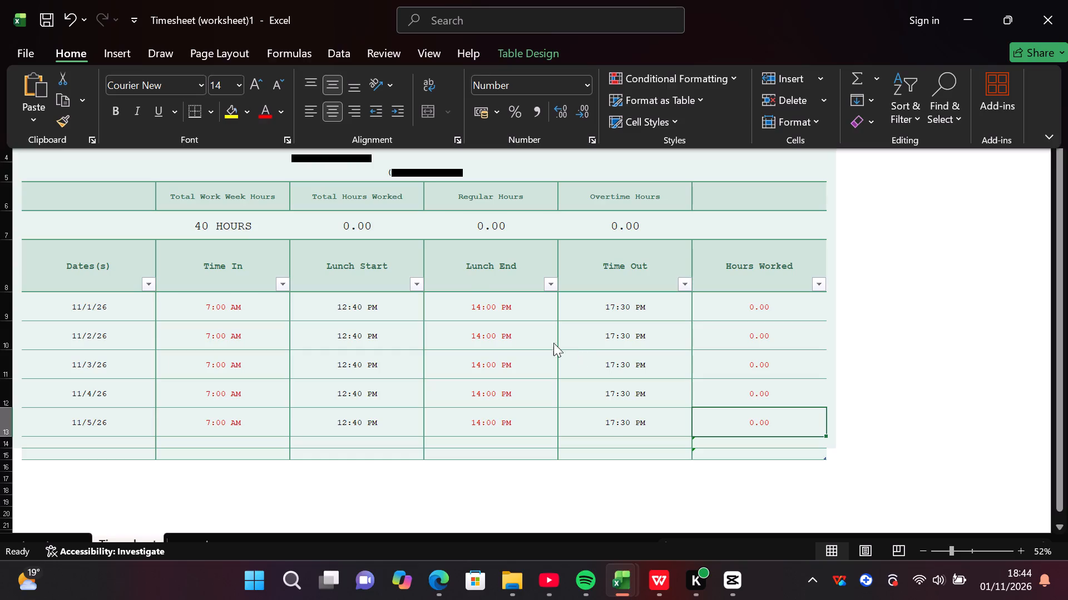
Try a yellow font colour on the Lunch End column heading (E8), and replace it with dark red.
click(473, 268)
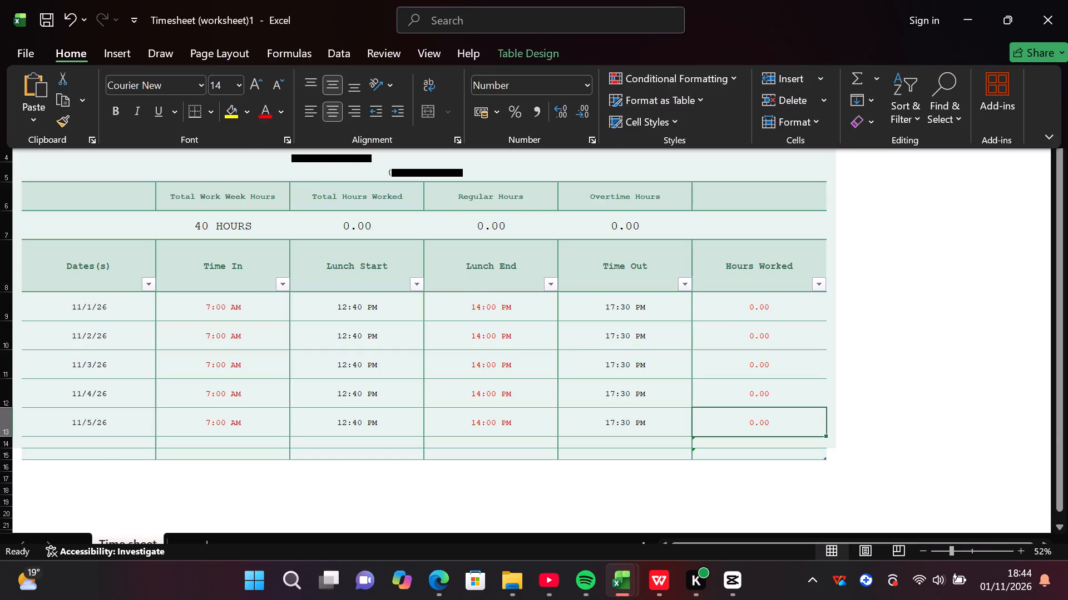
click(473, 268)
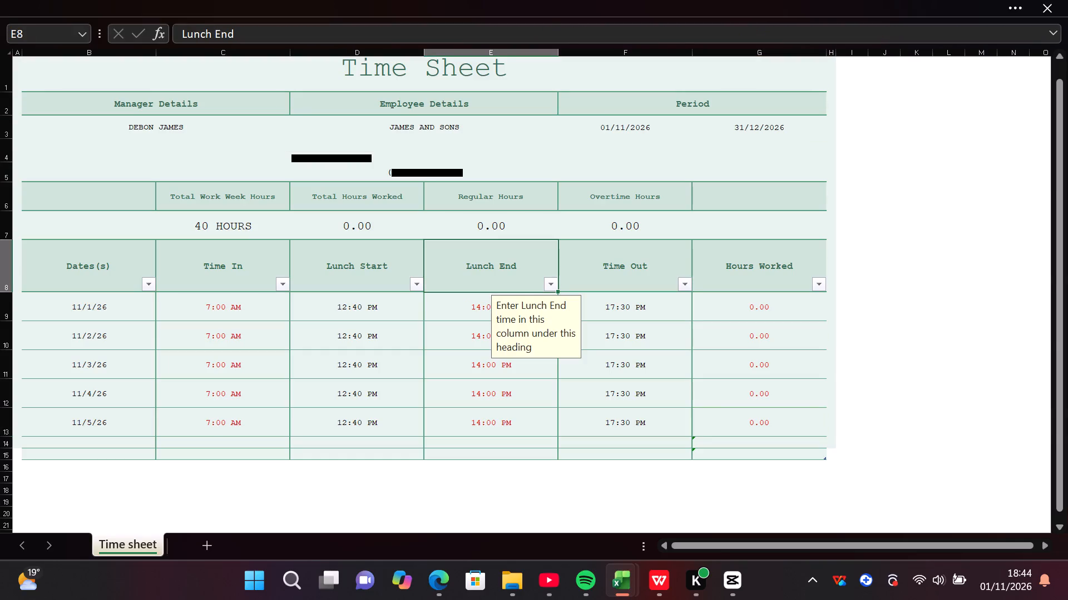
click(1020, 8)
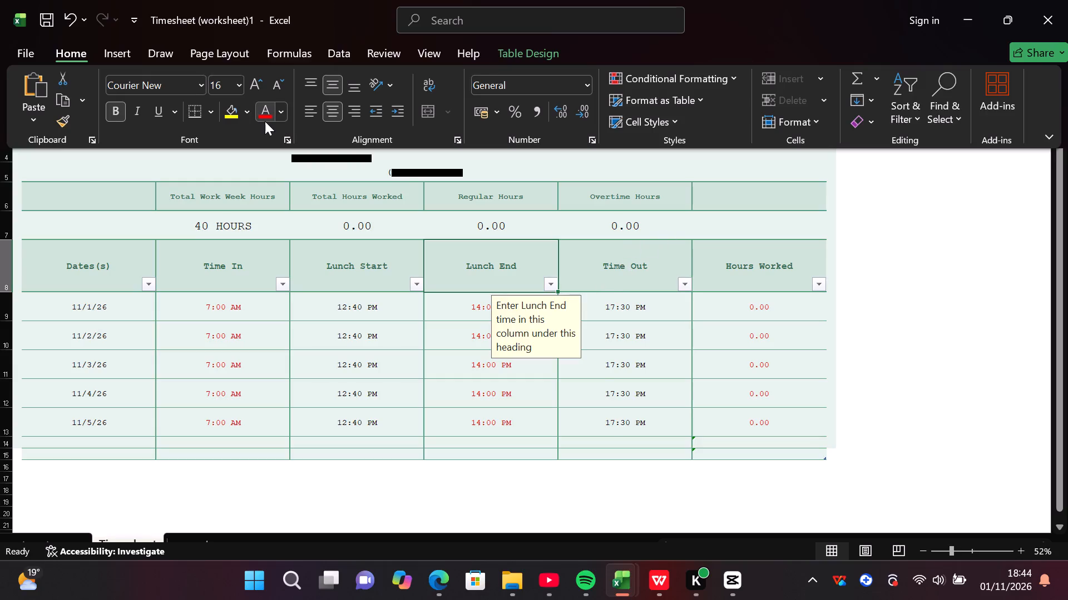
click(283, 110)
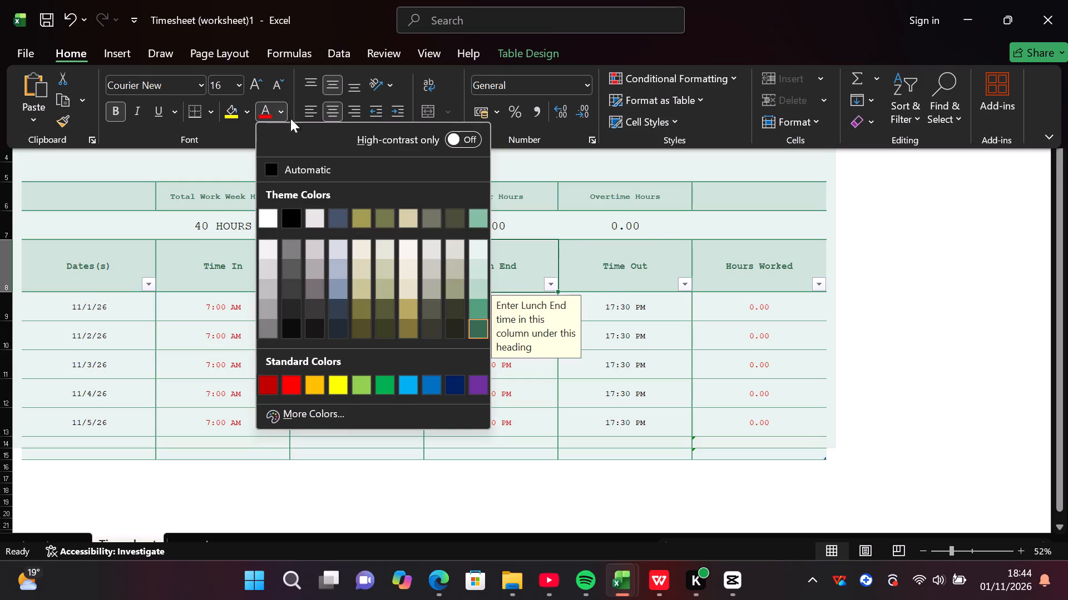
click(340, 384)
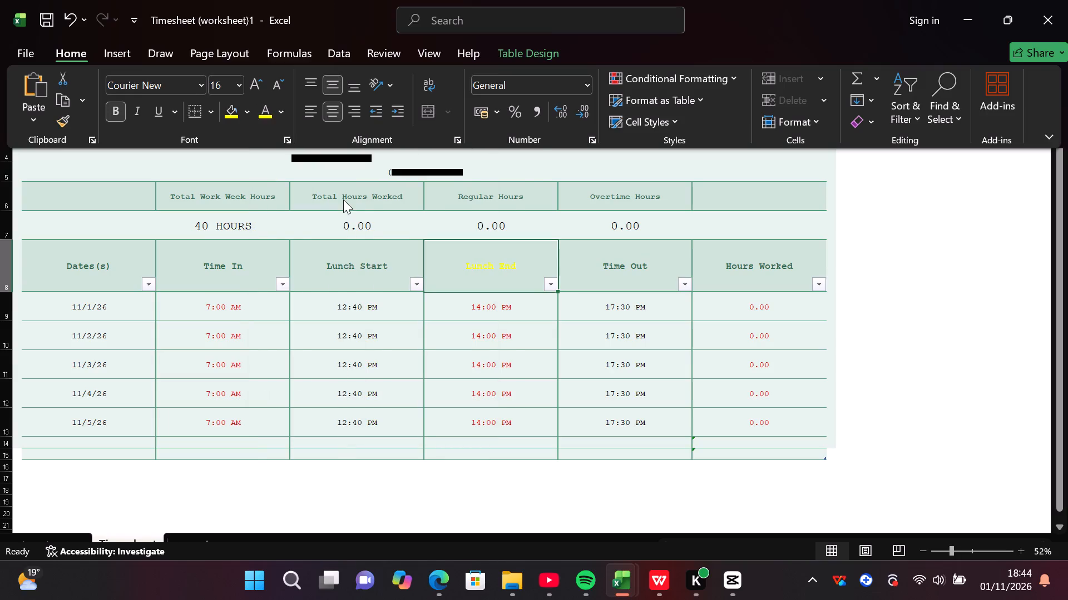
click(269, 113)
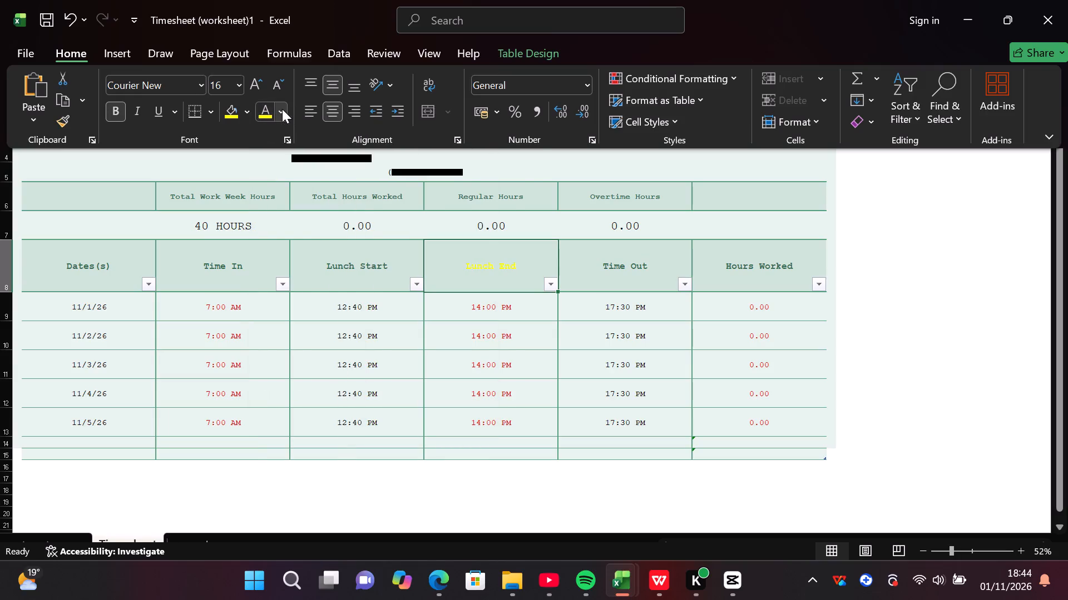
click(282, 109)
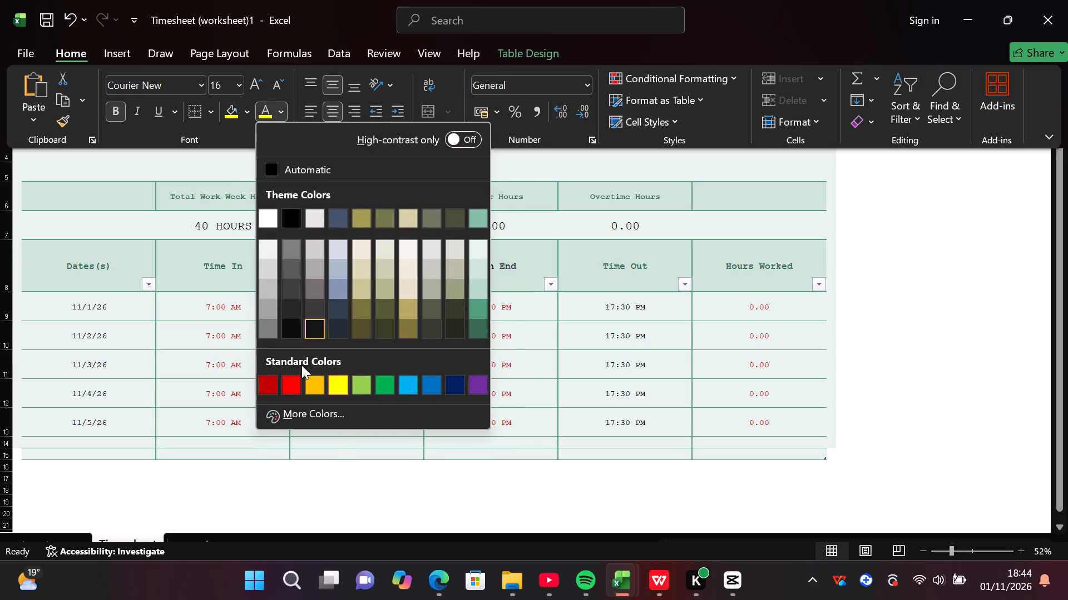
click(274, 383)
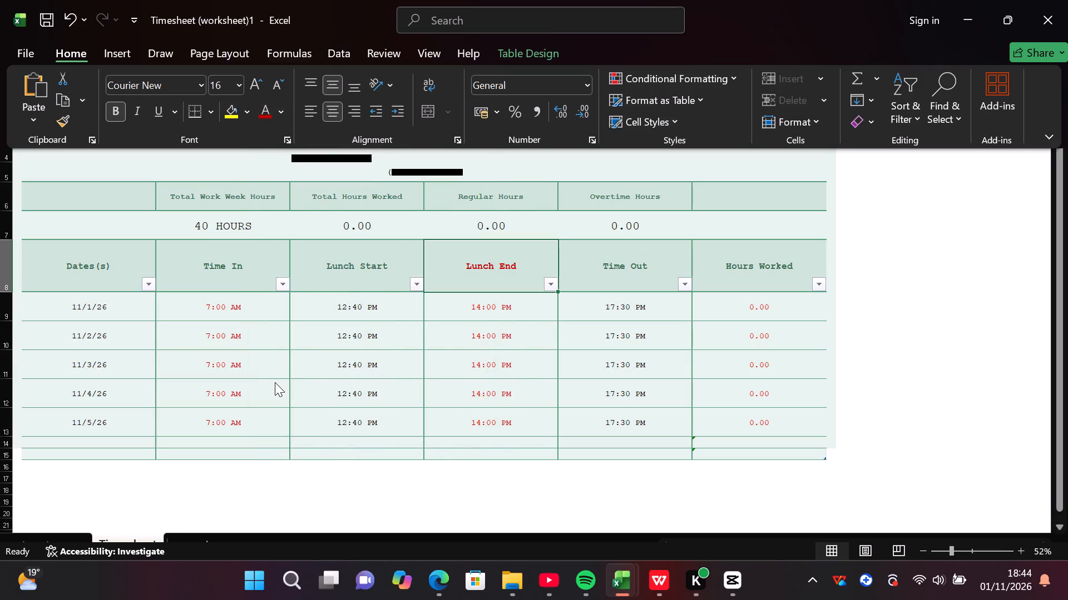
Change the font colour of the Time In column heading (C8) to dark red.
click(365, 268)
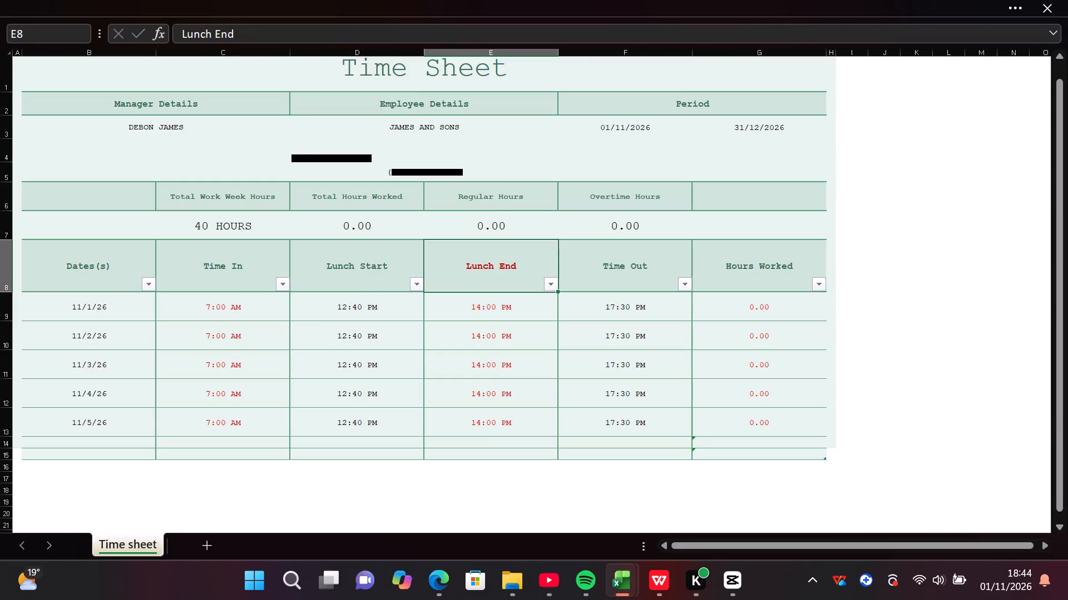
click(250, 271)
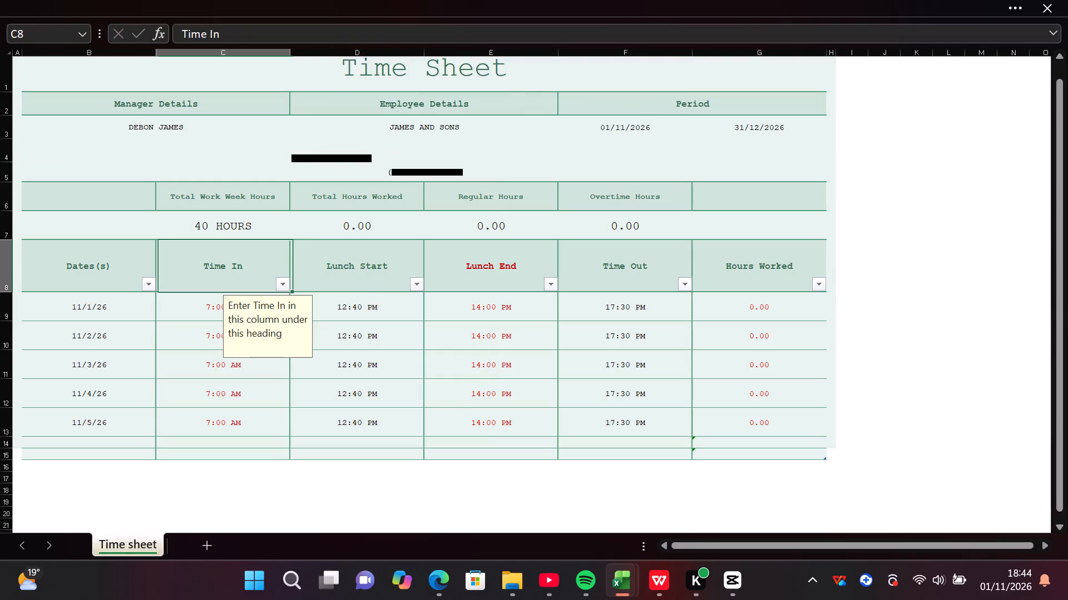
click(1016, 4)
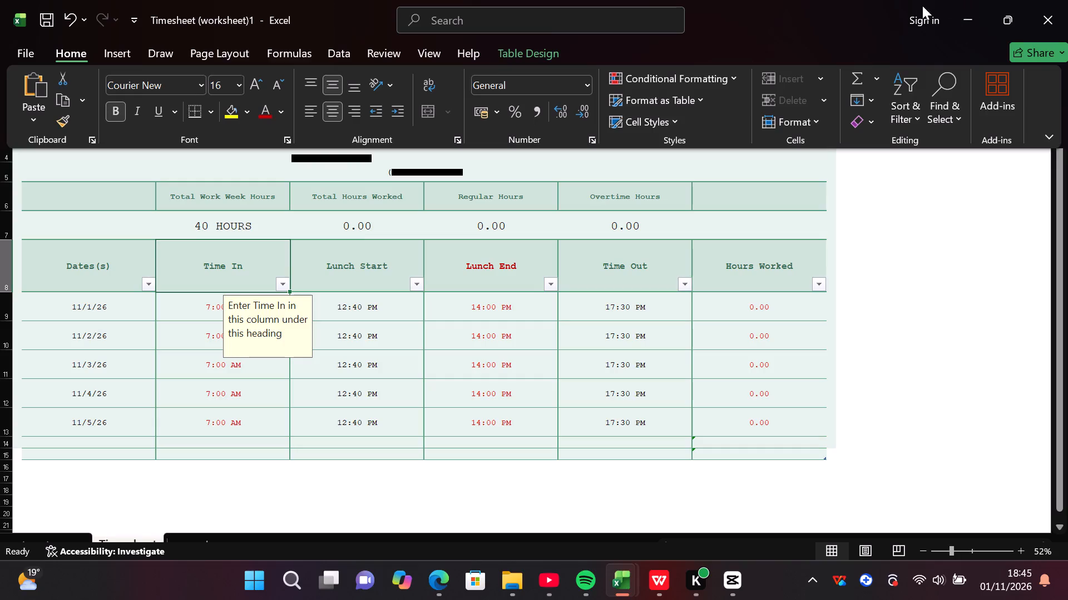
click(279, 109)
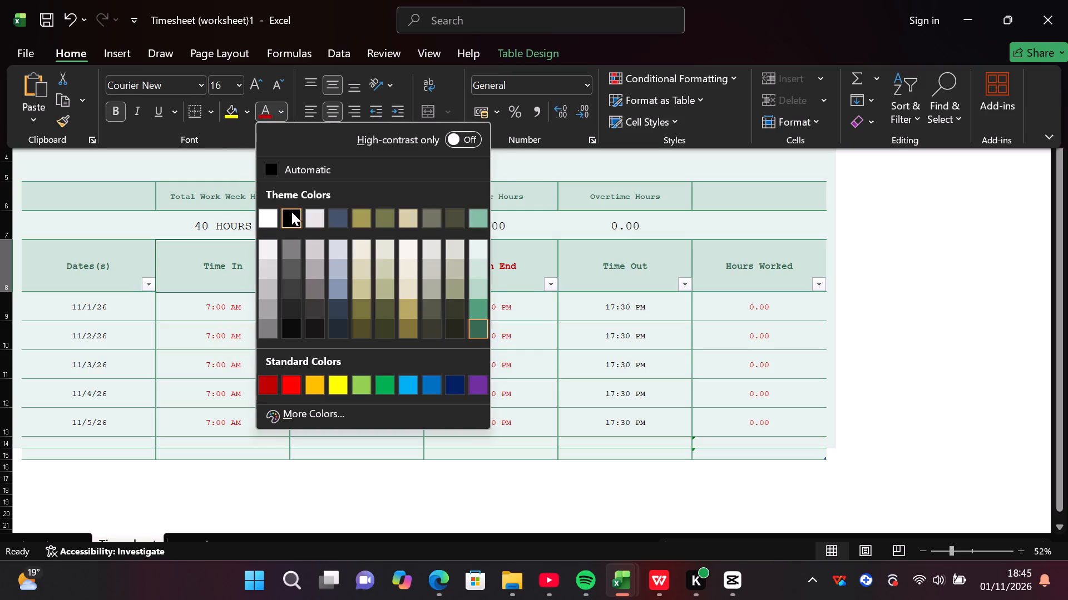
click(271, 389)
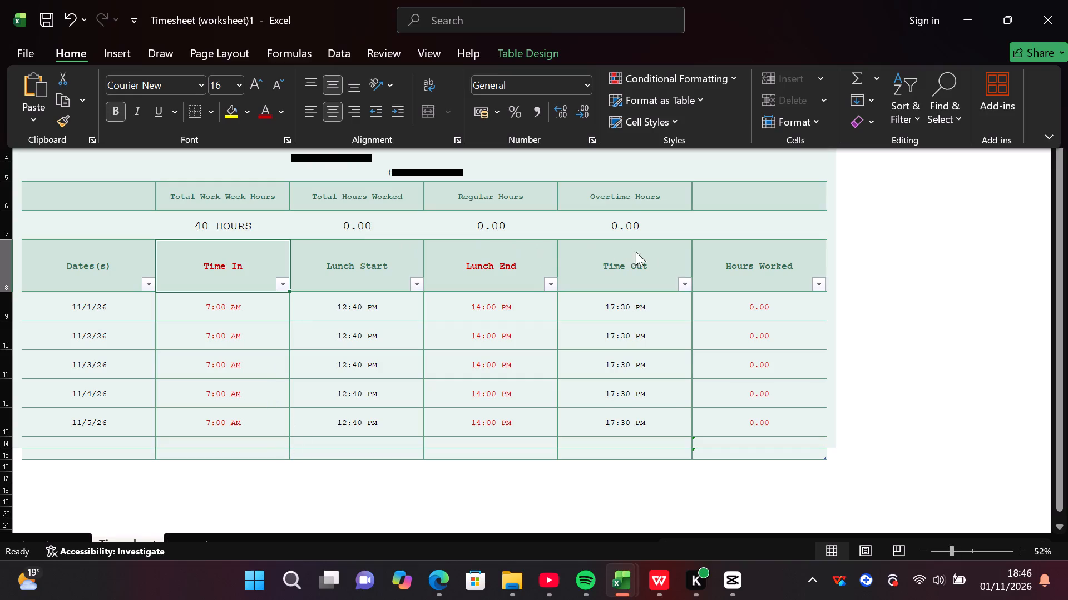
Change the font colour of the Hours Worked column heading (G8) to dark red.
click(762, 268)
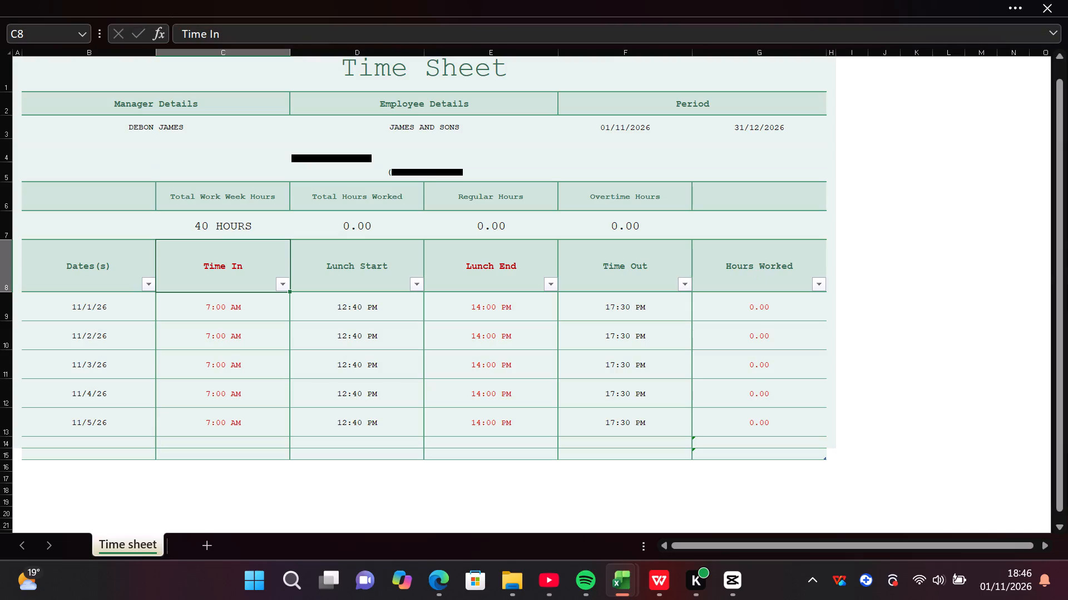
click(762, 268)
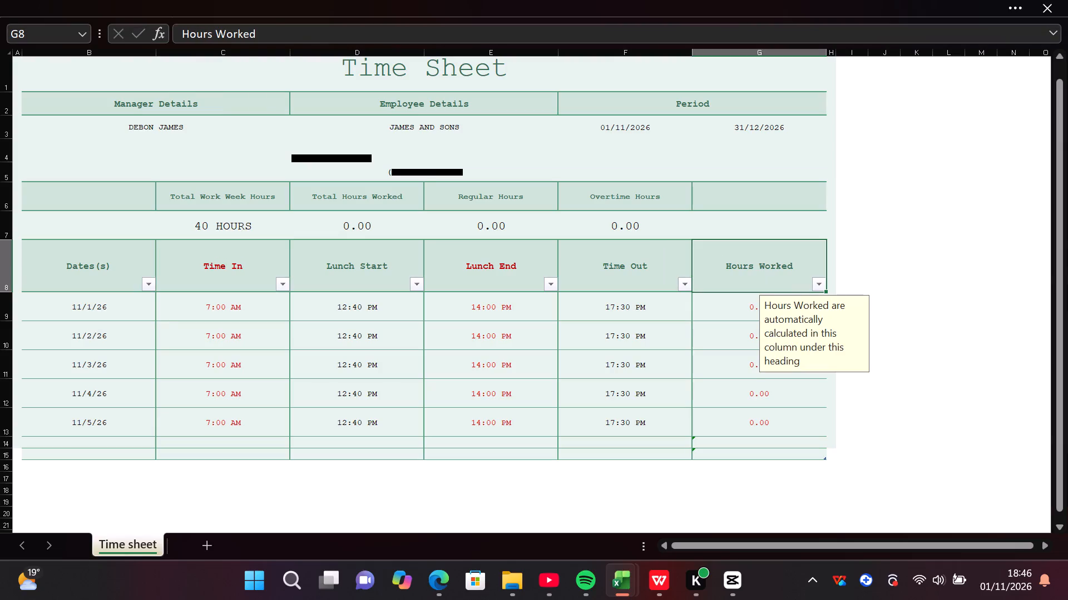
click(1018, 6)
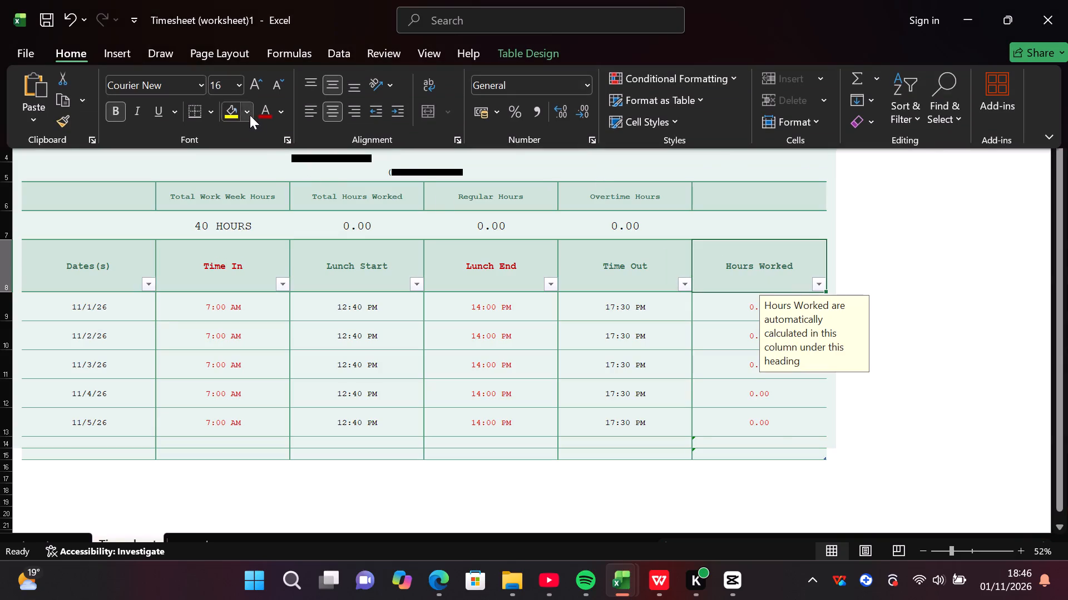
click(268, 111)
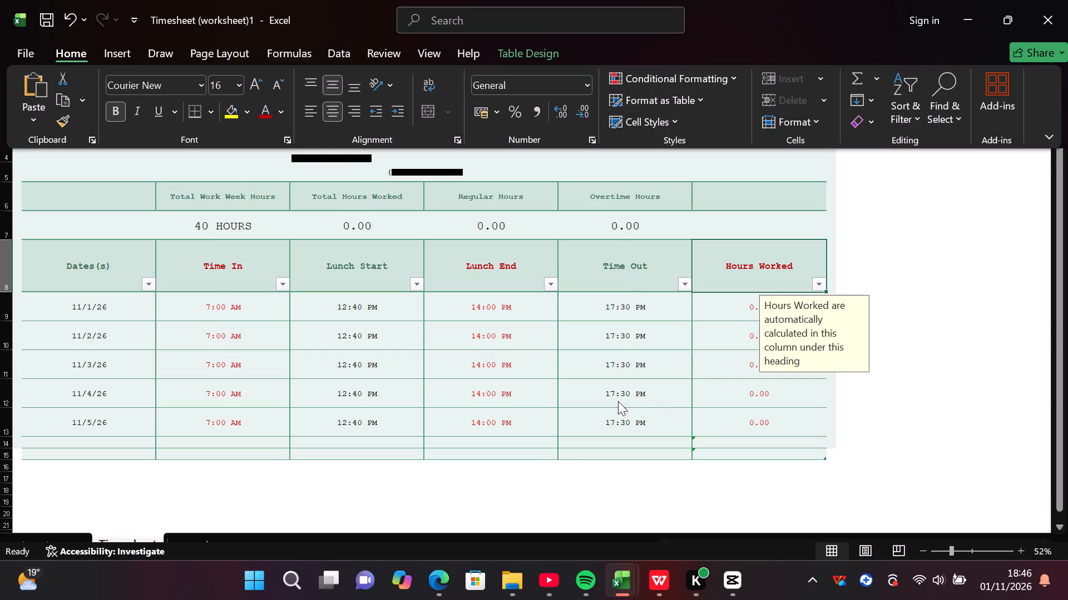
Set the font size of the Hours Worked column heading (G8) to 20.
scroll(606, 394, down, 1)
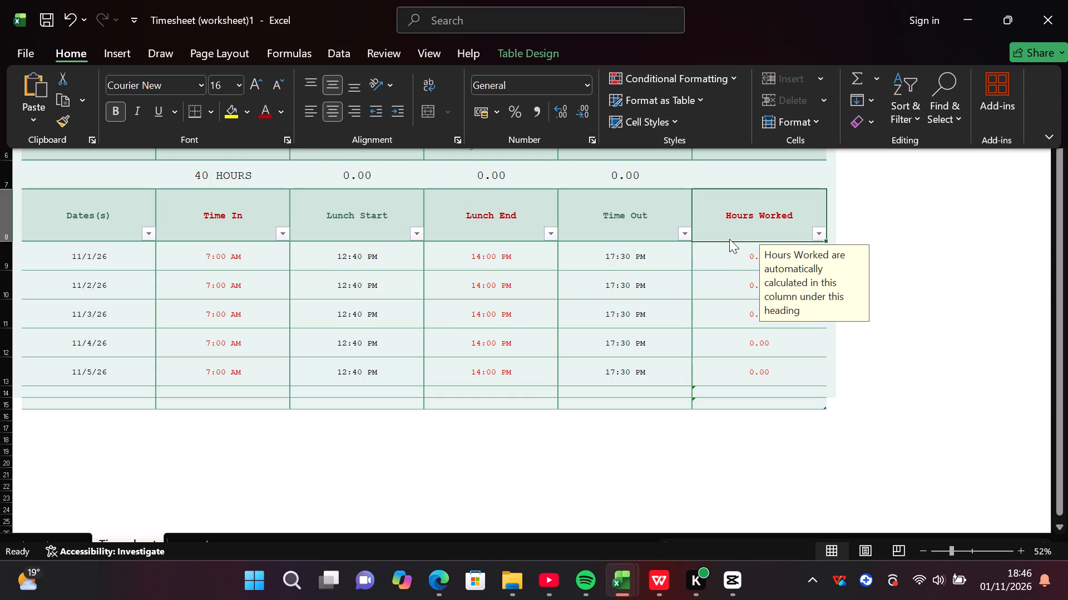
click(236, 88)
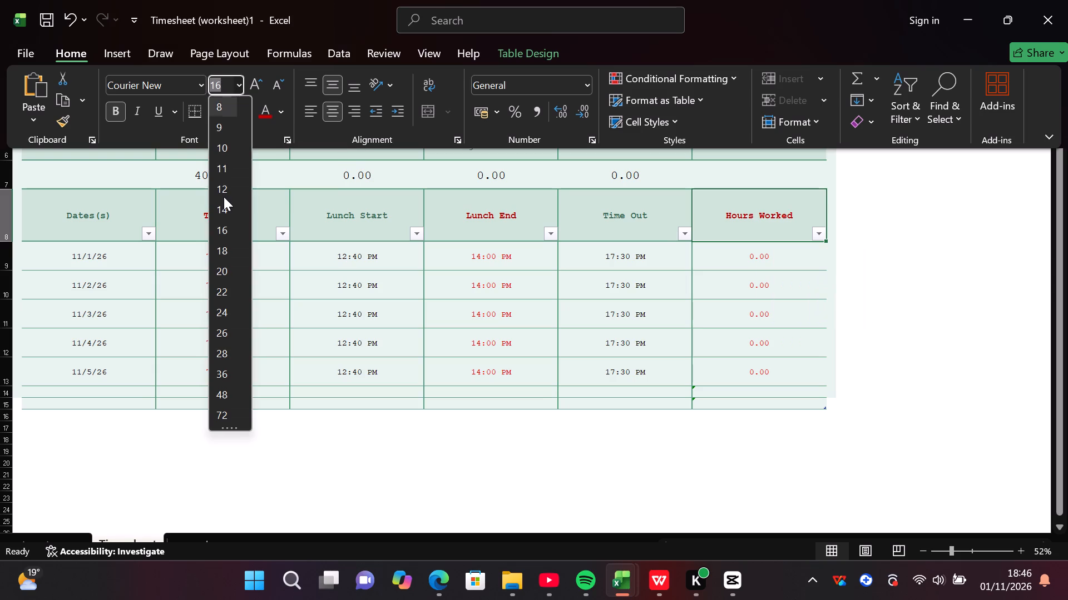
click(220, 271)
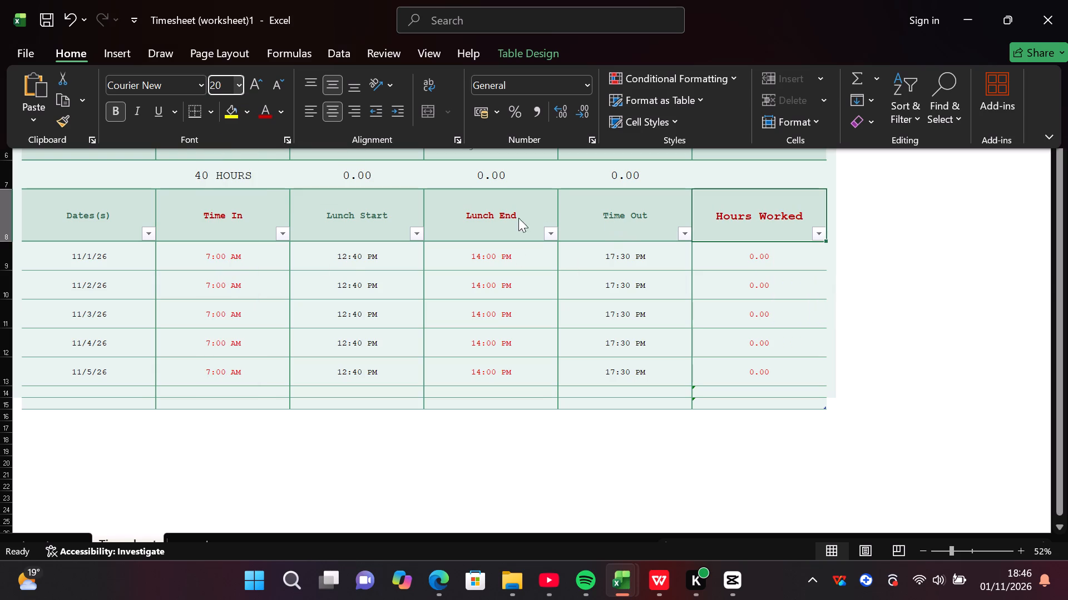
Set the font size of the Lunch End column heading (E8) to 20.
click(501, 218)
click(487, 224)
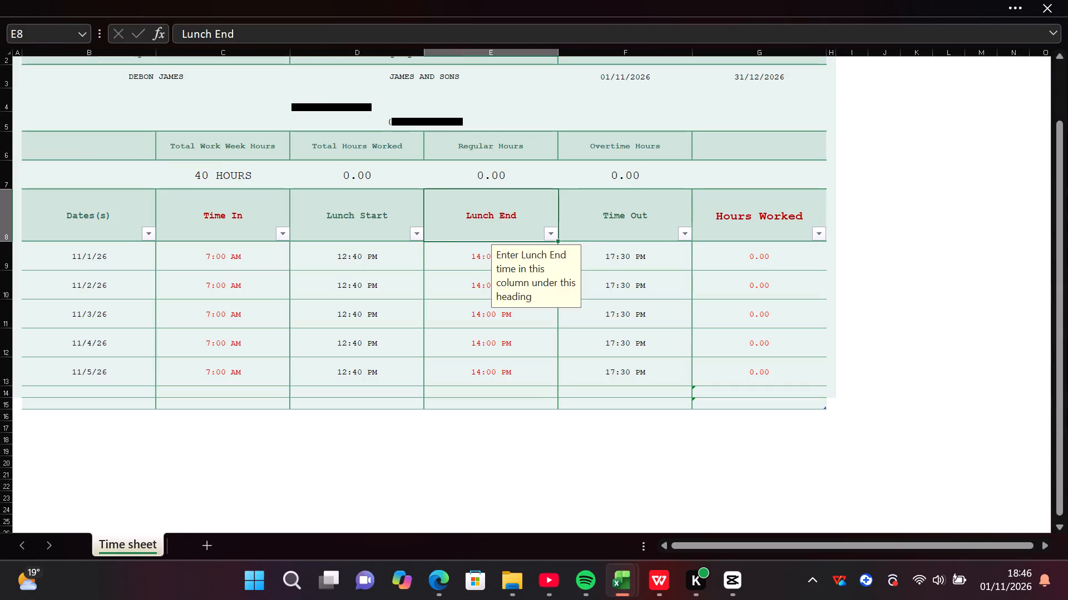
click(1019, 8)
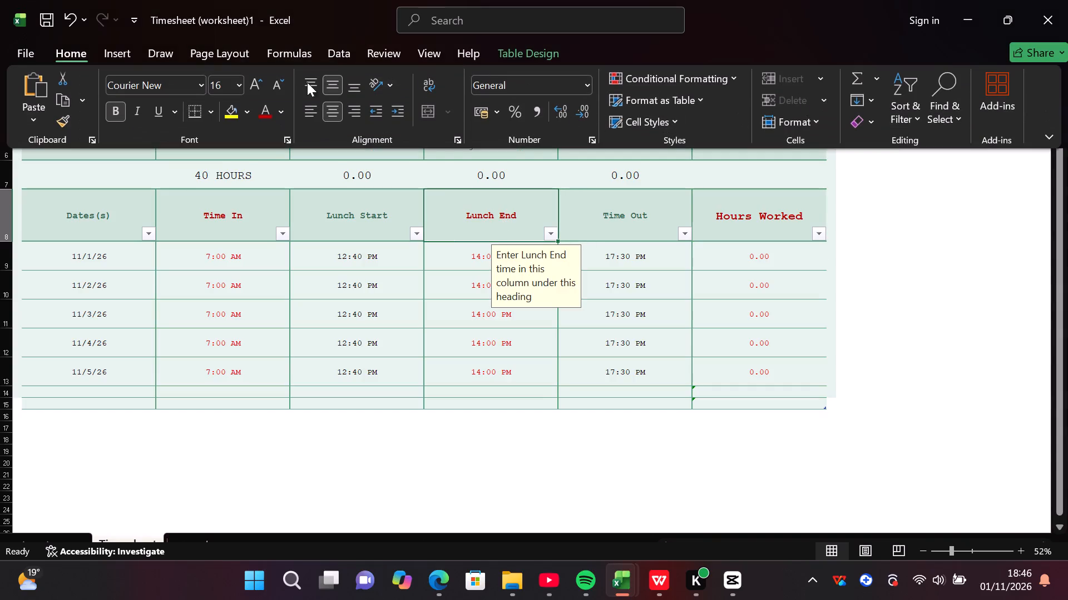
click(237, 84)
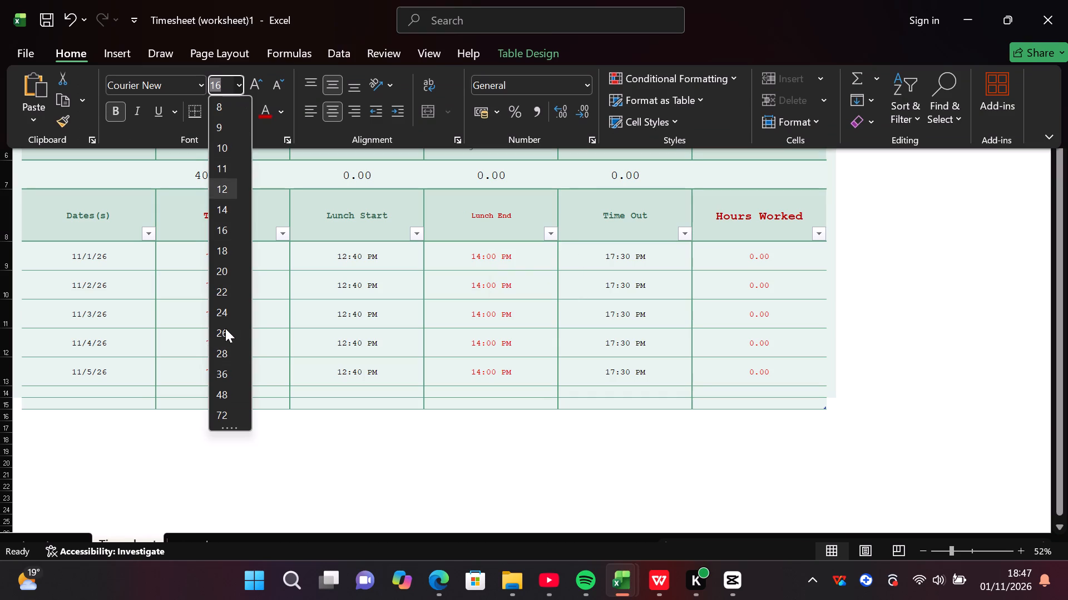
click(228, 266)
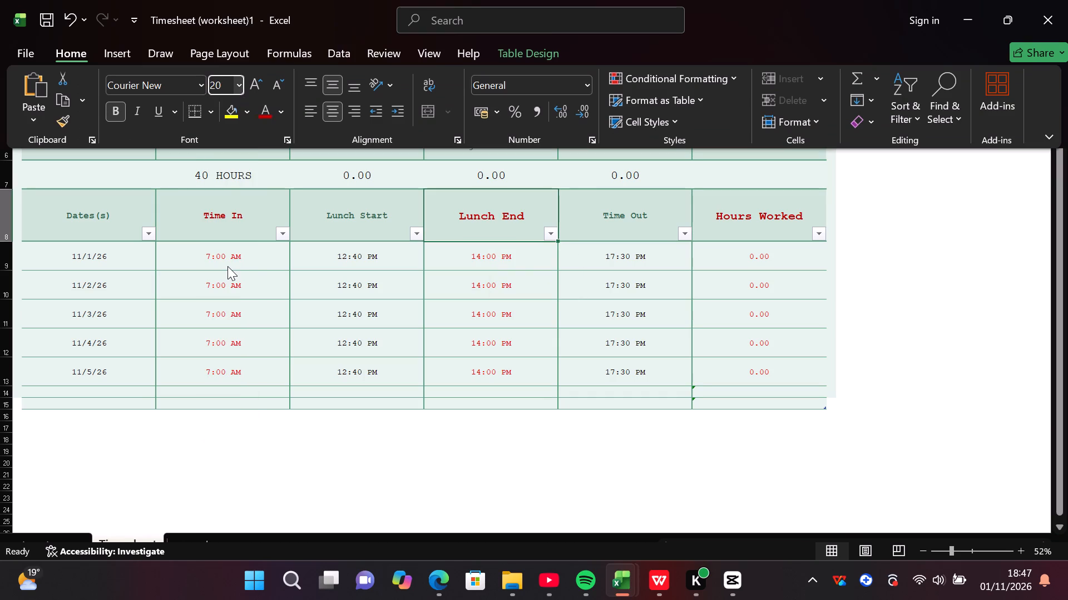
Try font size 18 on the Time In column heading (C8), and replace it with 20.
click(228, 266)
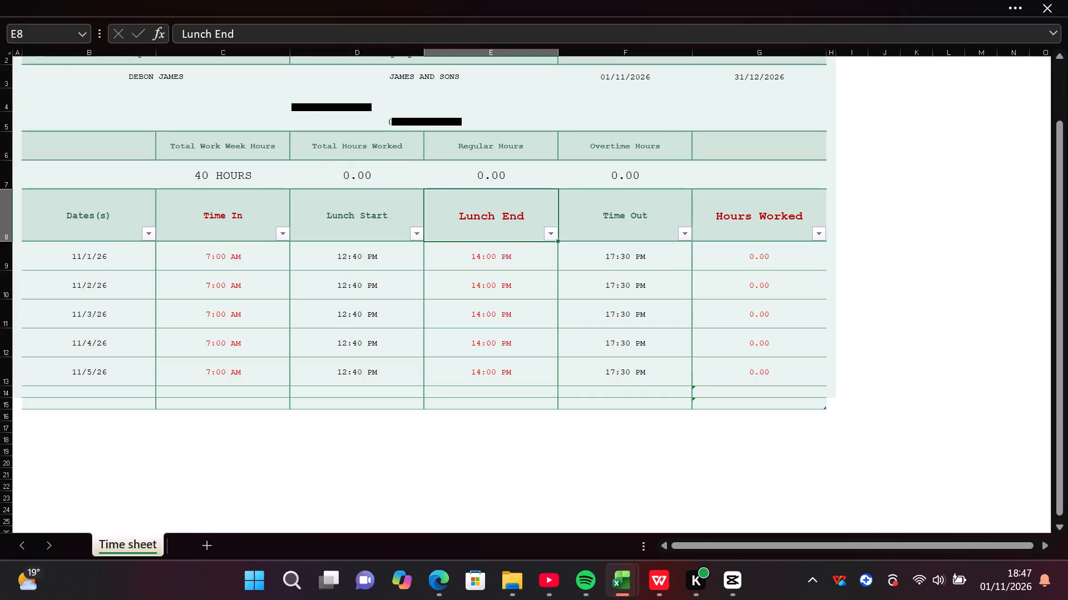
click(229, 224)
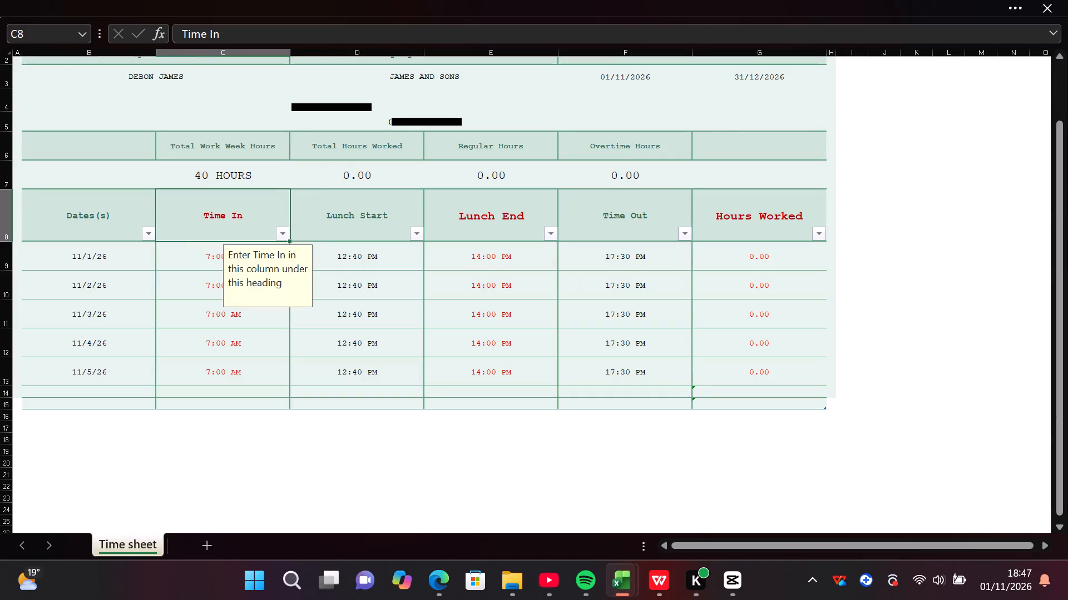
click(1012, 6)
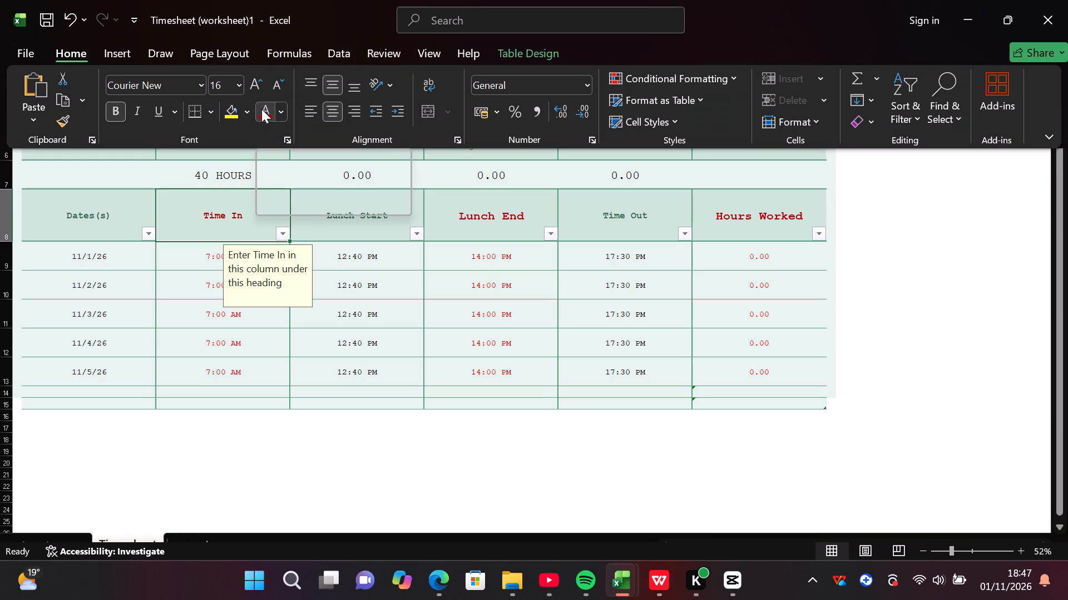
click(239, 83)
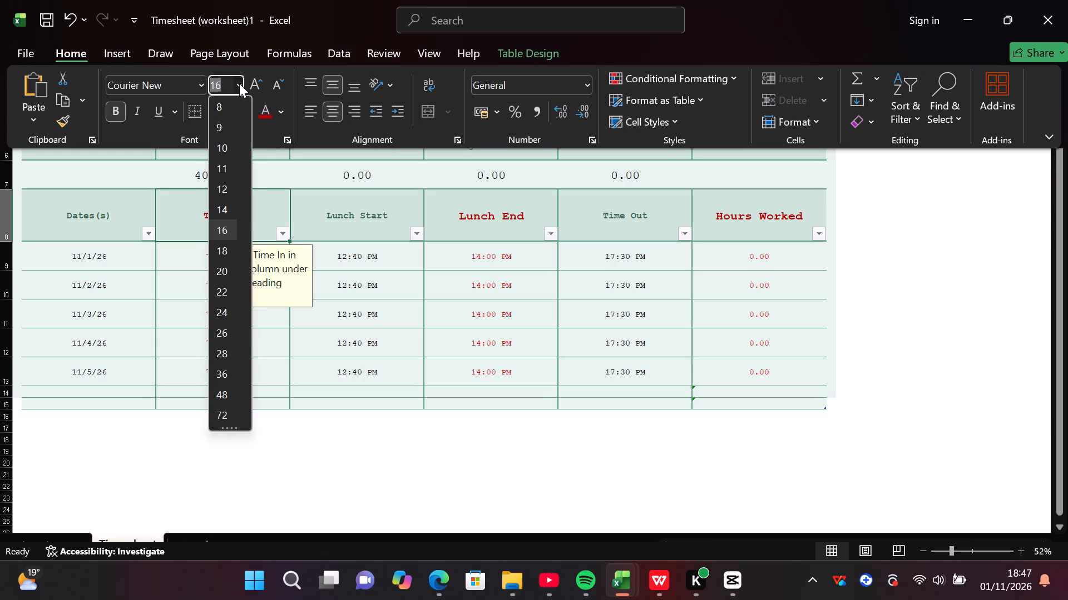
click(227, 260)
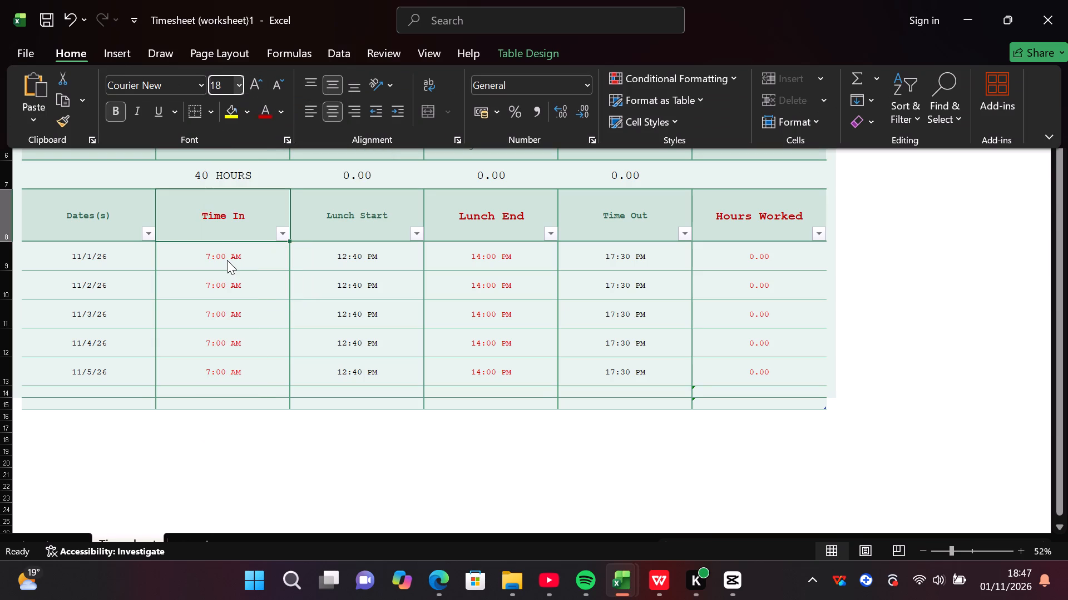
click(236, 86)
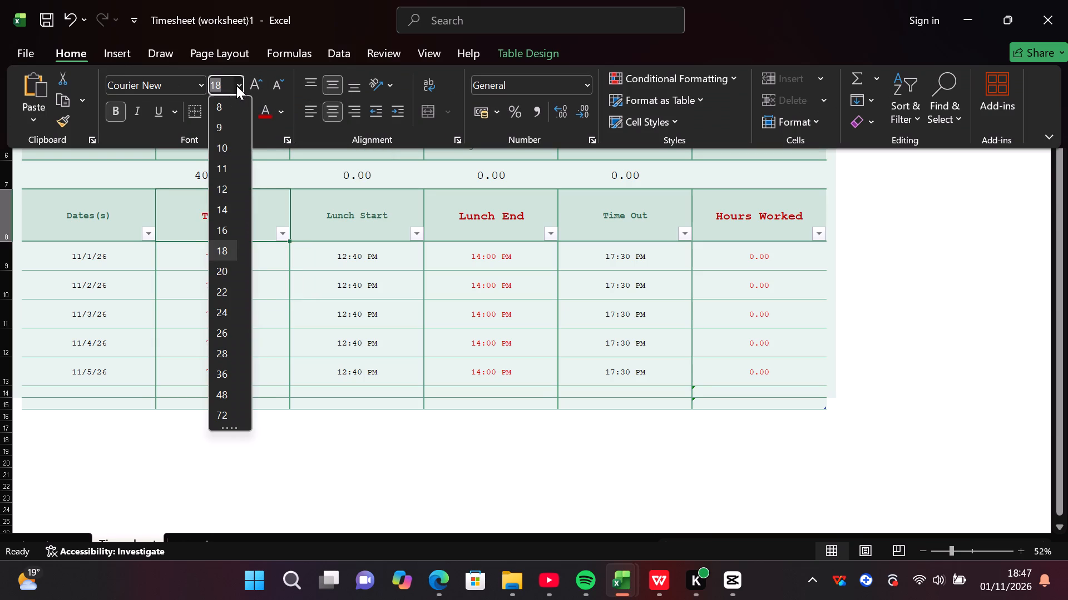
click(226, 264)
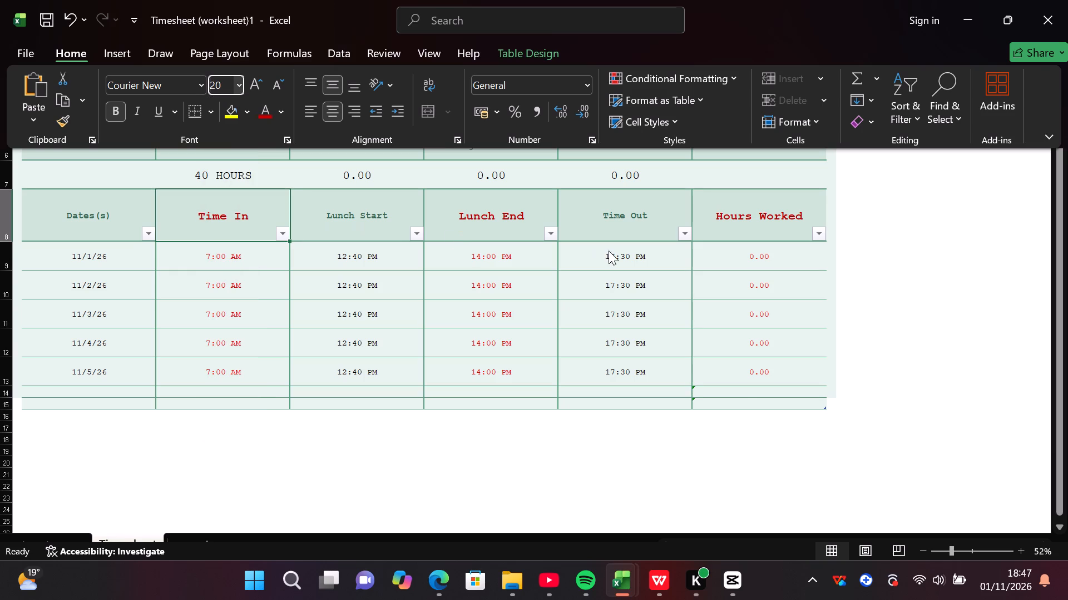